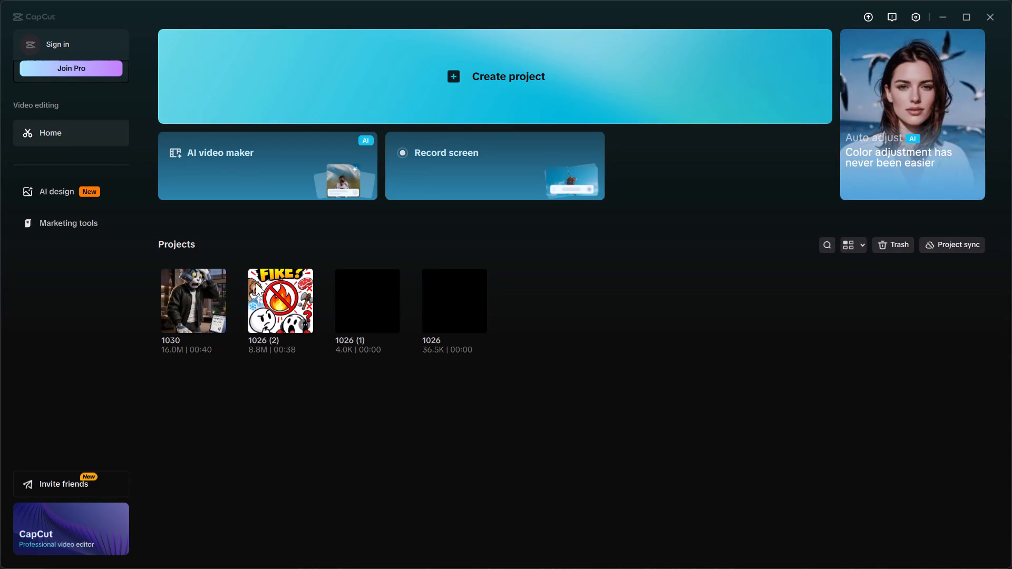
{"action": "left_click", "coordinate": [389, 323]}
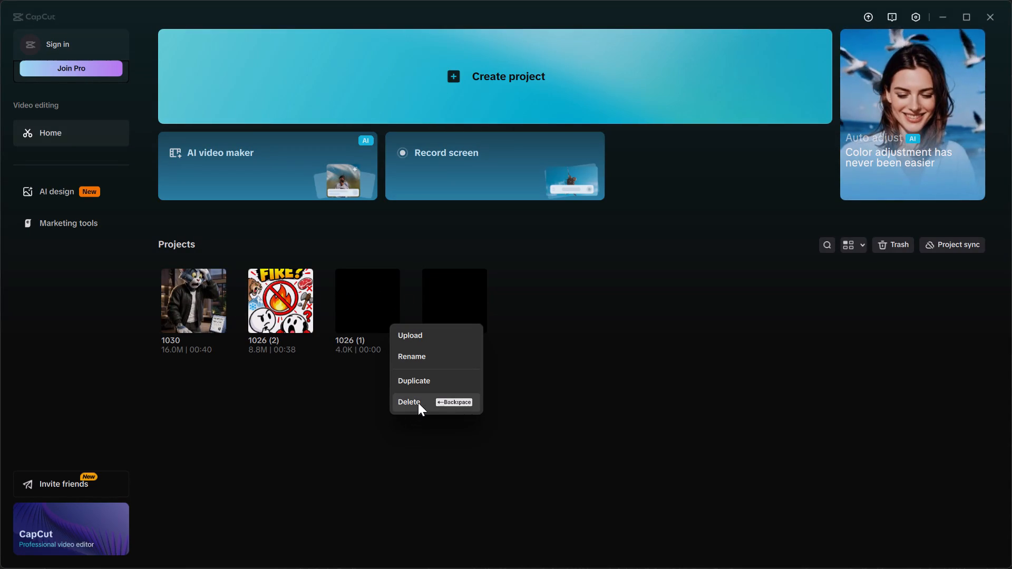
{"action": "left_click", "coordinate": [415, 403]}
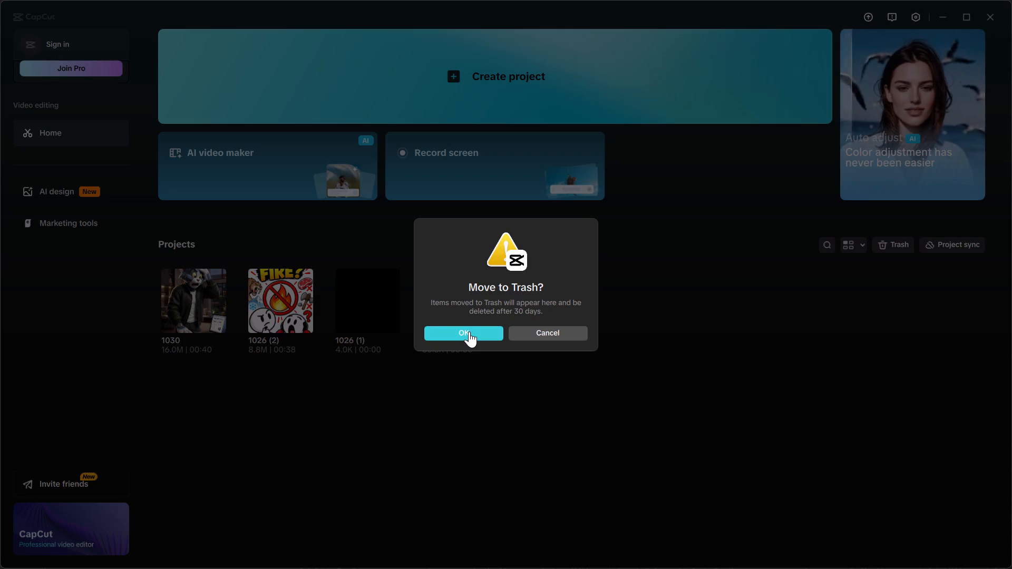
{"action": "left_click", "coordinate": [469, 331]}
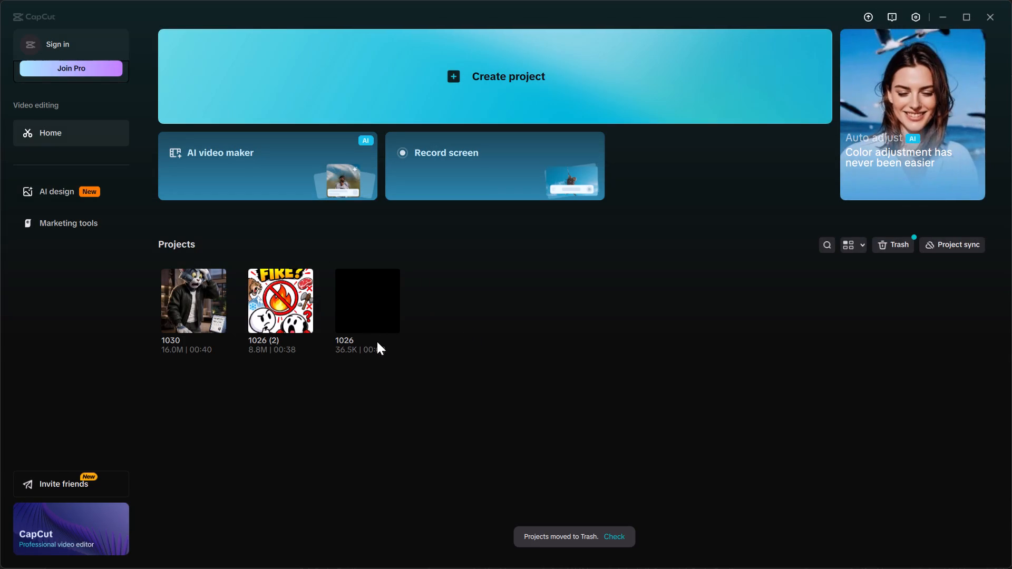
{"action": "left_click", "coordinate": [392, 321]}
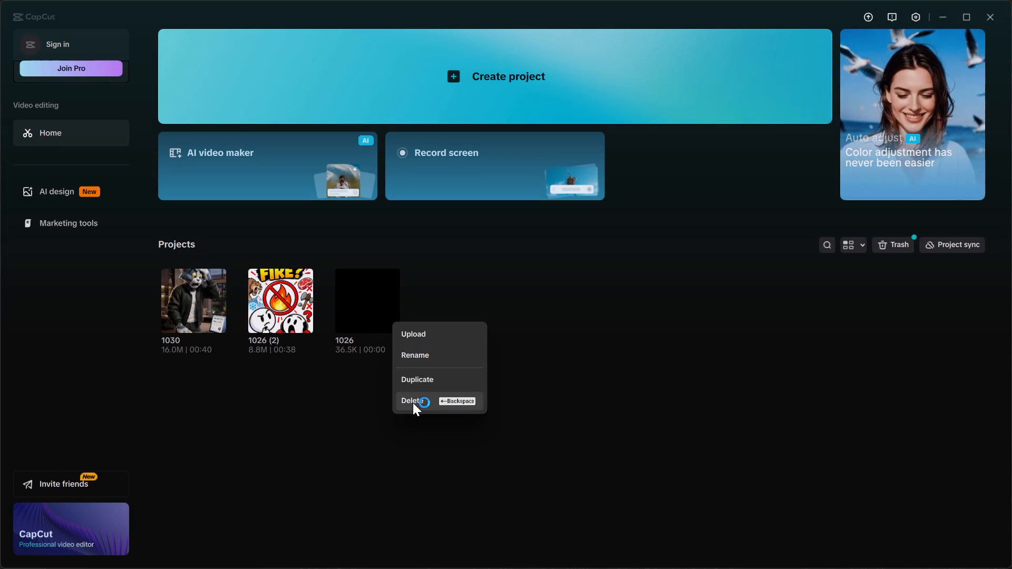
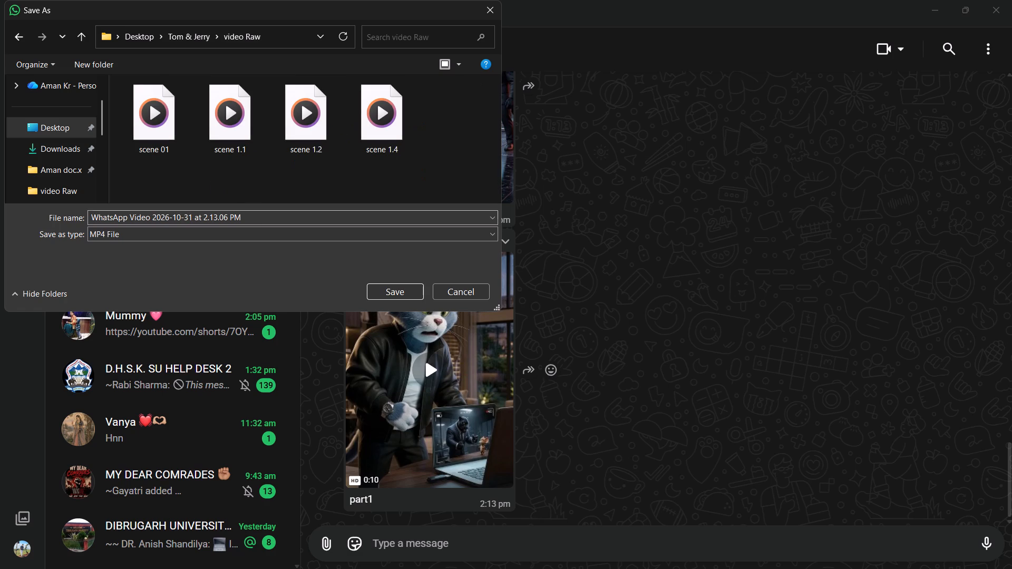
{"action": "left_click", "coordinate": [258, 215]}
{"action": "key", "text": "BackSpace"}
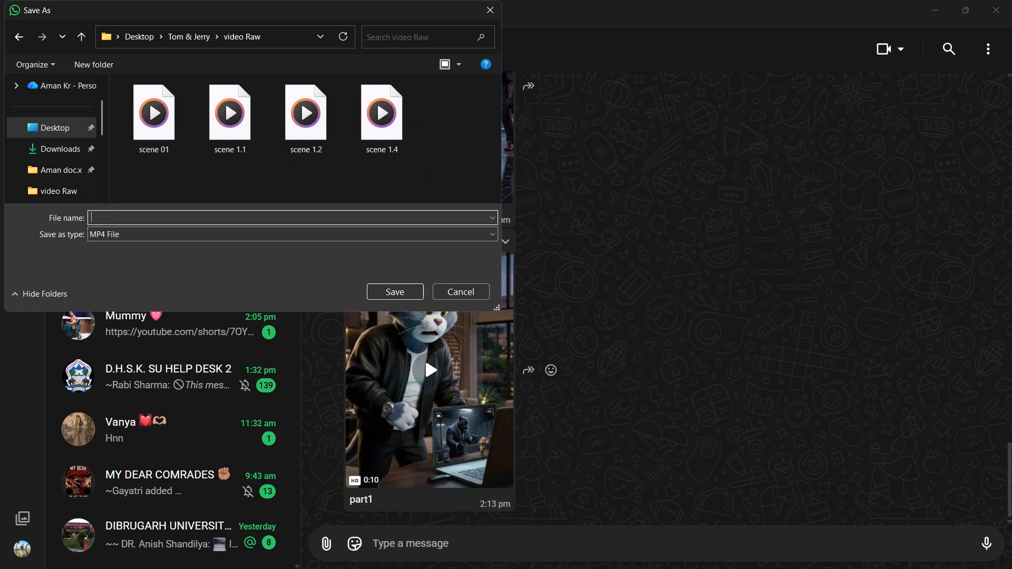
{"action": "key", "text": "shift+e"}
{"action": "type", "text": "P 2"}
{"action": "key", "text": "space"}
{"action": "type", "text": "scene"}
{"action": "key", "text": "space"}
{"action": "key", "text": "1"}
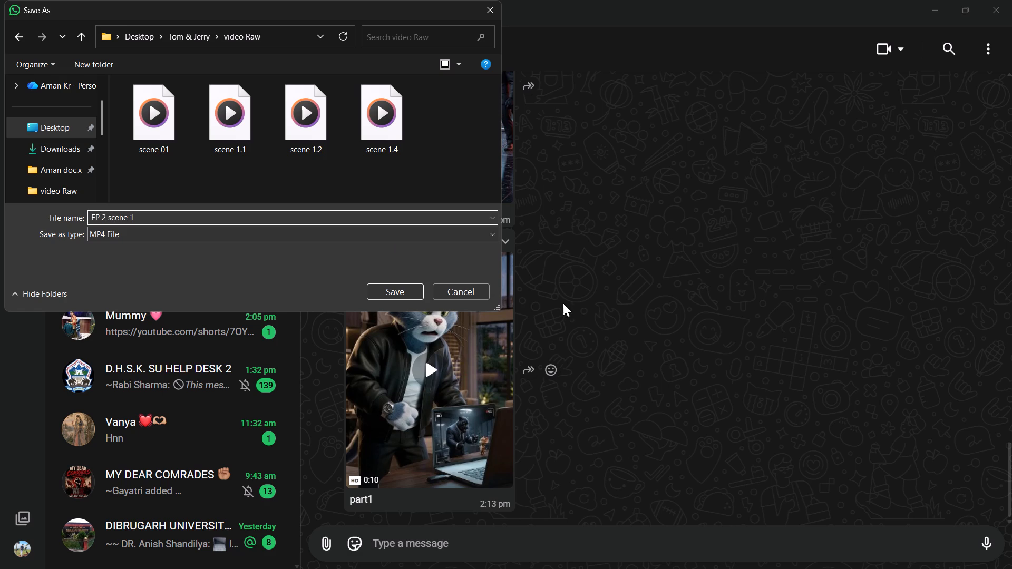
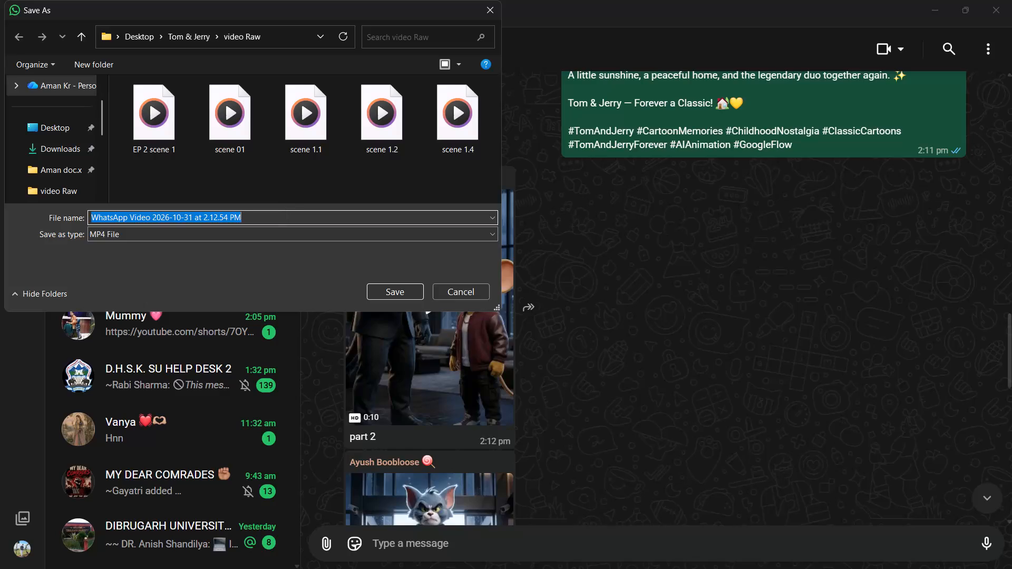
Save the chat video in the video Raw folder as an MP4 file named "Ep 2 scene 2".
{"action": "key", "text": "BackSpace"}
{"action": "key", "text": "shift+e"}
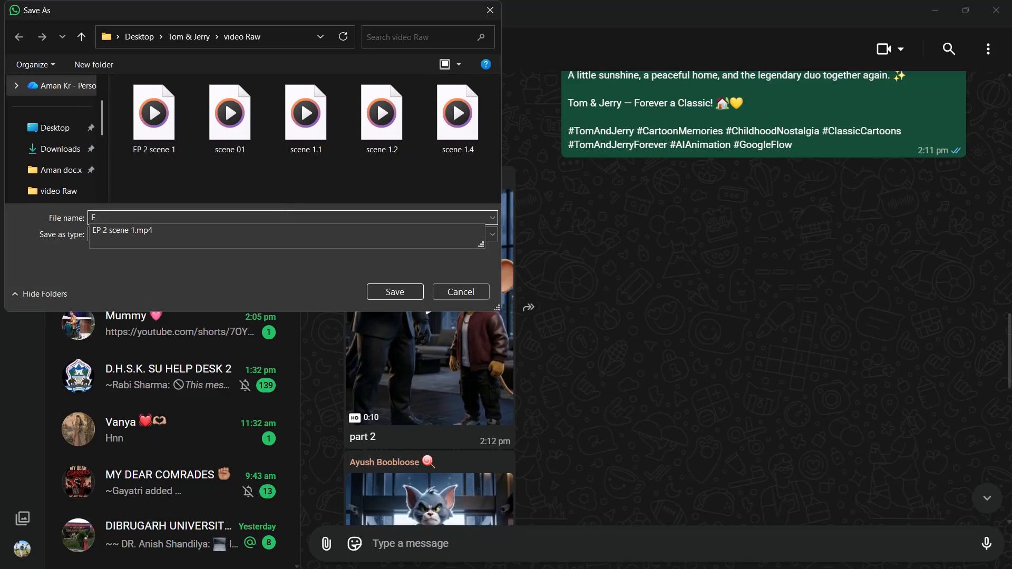
{"action": "type", "text": "p"}
{"action": "key", "text": "space"}
{"action": "type", "text": "2"}
{"action": "key", "text": "space"}
{"action": "key", "text": "s"}
{"action": "type", "text": "cene"}
{"action": "key", "text": "space"}
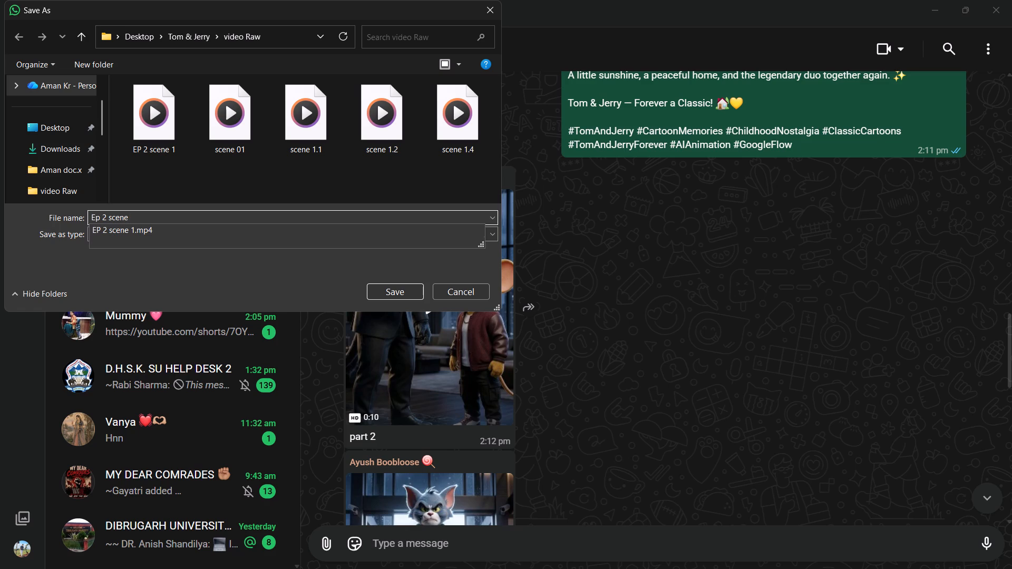
{"action": "key", "text": "2"}
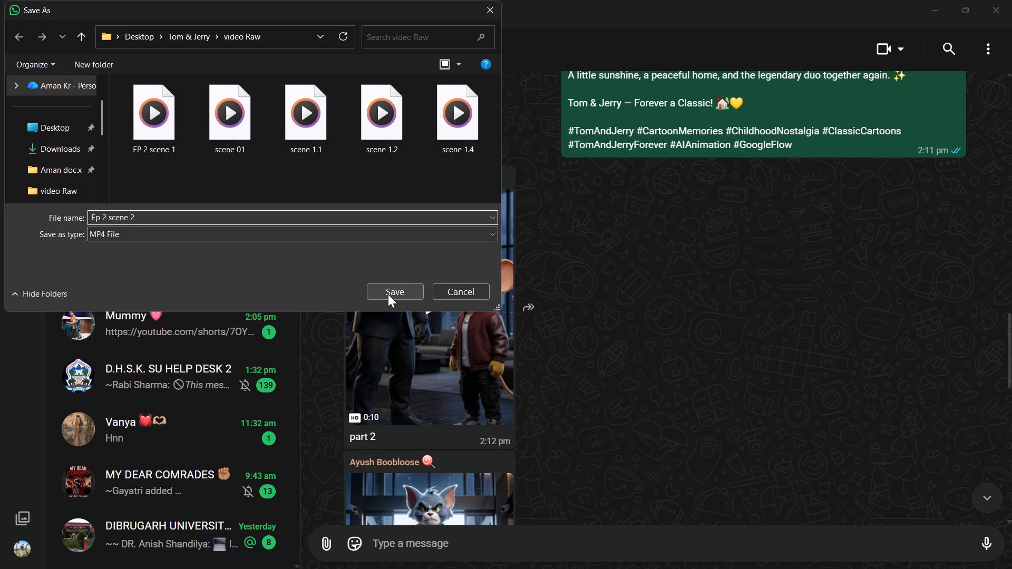
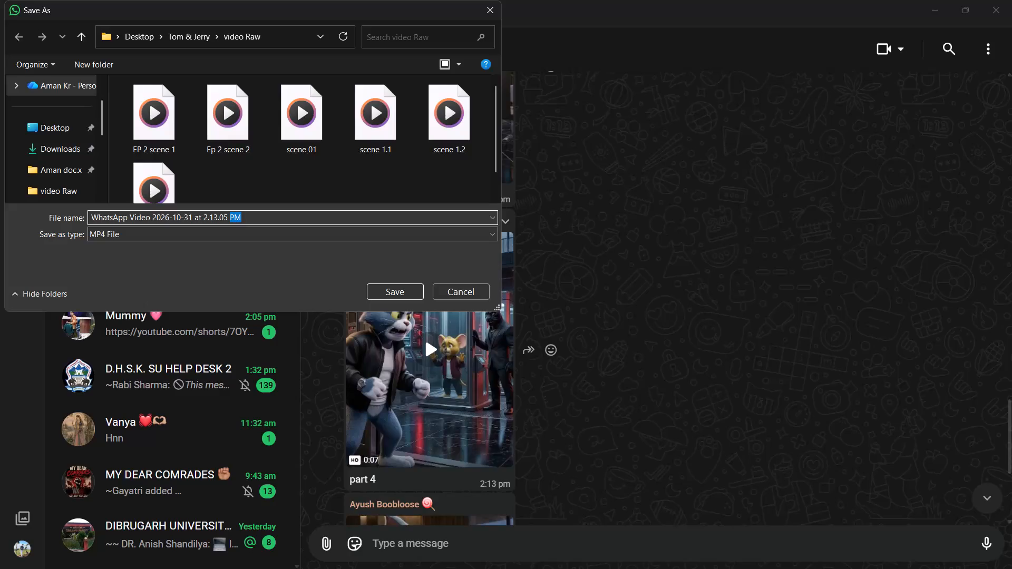
Save the "part 4" chat video in the video Raw folder as an MP4 file named "Ep 2 scene 3".
{"action": "double_click", "coordinate": [316, 216]}
{"action": "key", "text": "BackSpace"}
{"action": "key", "text": "BackSpace"}
{"action": "key", "text": "BackSpace"}
{"action": "key", "text": "BackSpace"}
{"action": "key", "text": "BackSpace"}
{"action": "key", "text": "BackSpace"}
{"action": "key", "text": "BackSpace"}
{"action": "key", "text": "BackSpace"}
{"action": "key", "text": "BackSpace"}
{"action": "key", "text": "BackSpace"}
{"action": "key", "text": "BackSpace"}
{"action": "key", "text": "BackSpace"}
{"action": "key", "text": "BackSpace"}
{"action": "key", "text": "BackSpace"}
{"action": "key", "text": "BackSpace"}
{"action": "key", "text": "BackSpace"}
{"action": "key", "text": "BackSpace"}
{"action": "key", "text": "BackSpace"}
{"action": "key", "text": "BackSpace"}
{"action": "key", "text": "BackSpace"}
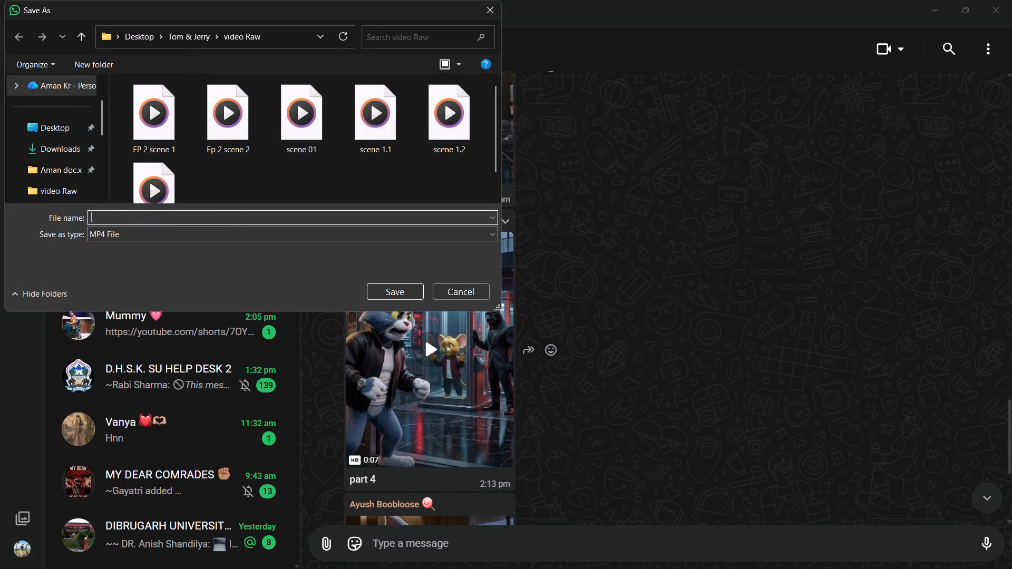
{"action": "key", "text": "shift+e"}
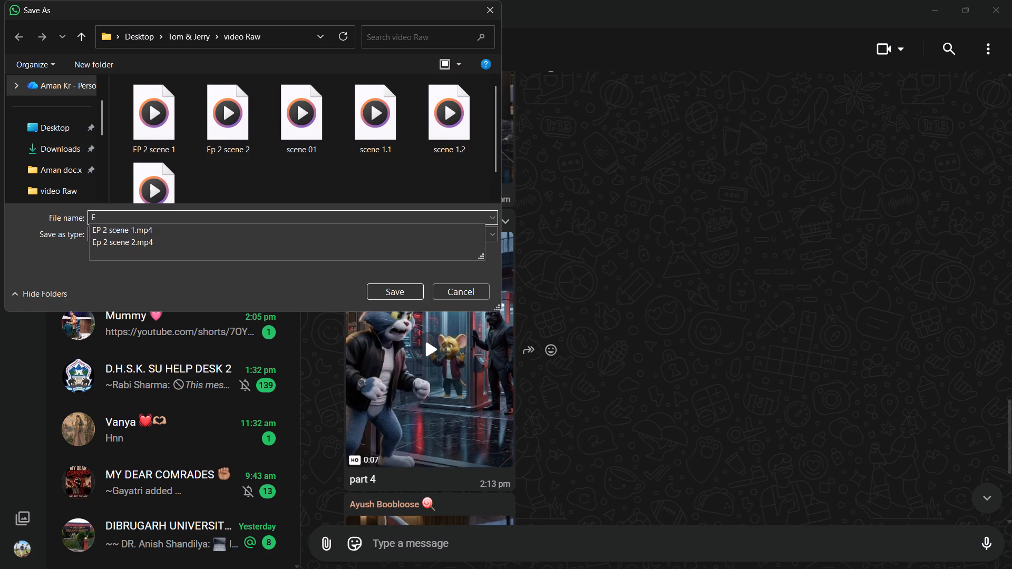
{"action": "type", "text": "p"}
{"action": "key", "text": "space"}
{"action": "type", "text": "2 scene 3"}
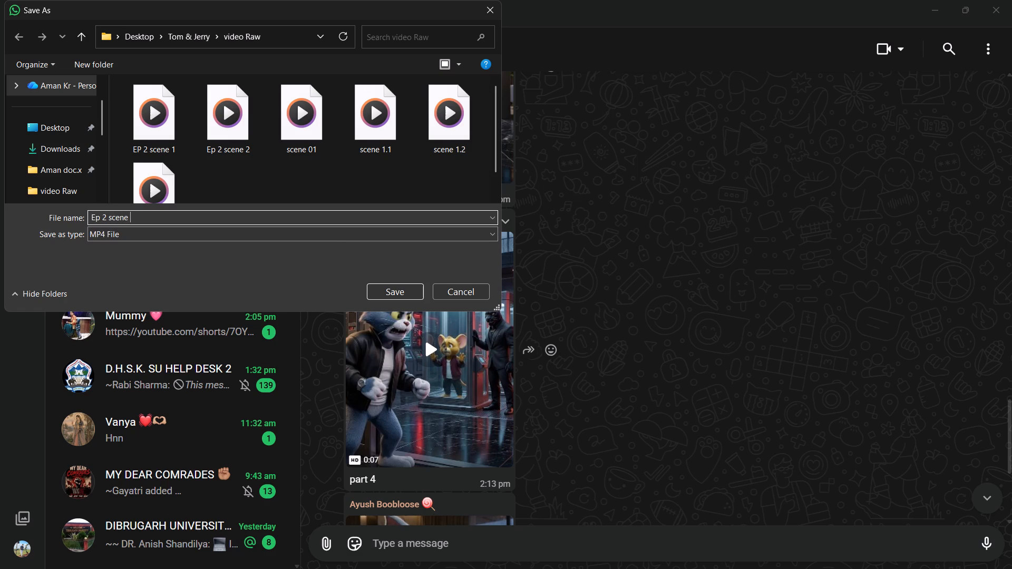
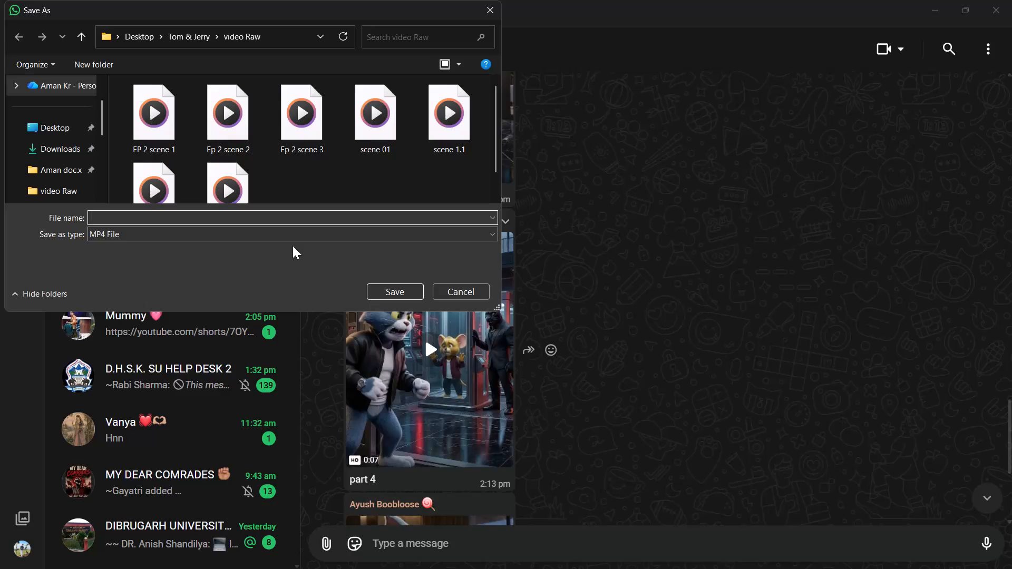
Save the selected chat video in the video Raw folder as an MP4 file named "Ep 2 scene 4".
{"action": "key", "text": "shift+e"}
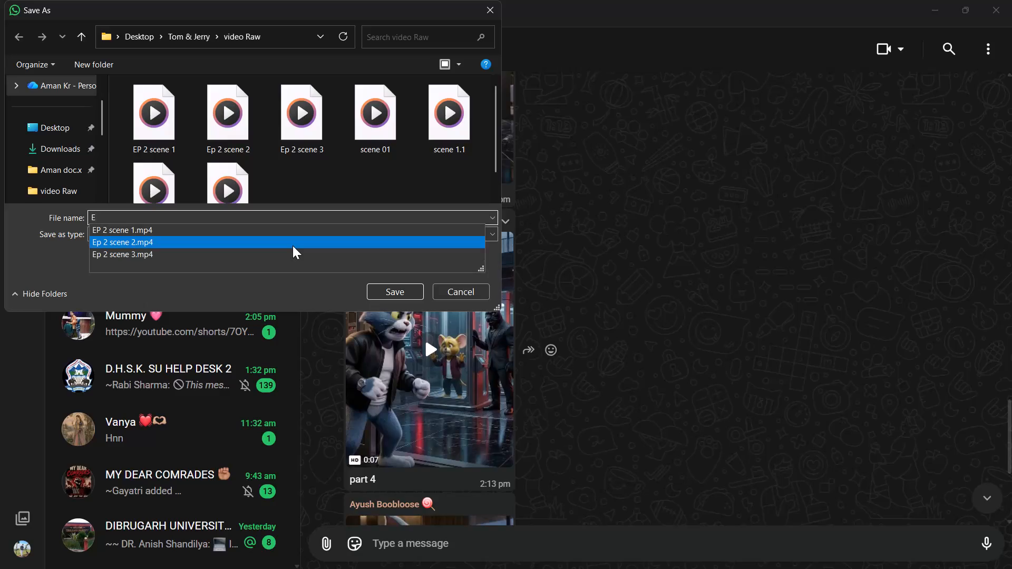
{"action": "type", "text": "p"}
{"action": "key", "text": "space"}
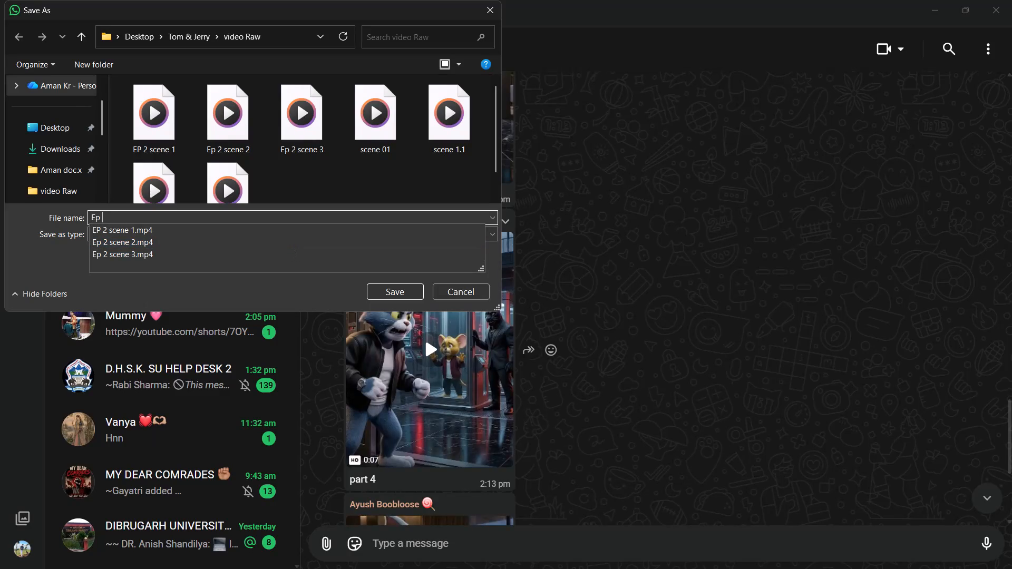
{"action": "type", "text": "2"}
{"action": "key", "text": "space"}
{"action": "type", "text": "sce"}
{"action": "type", "text": "ne 4"}
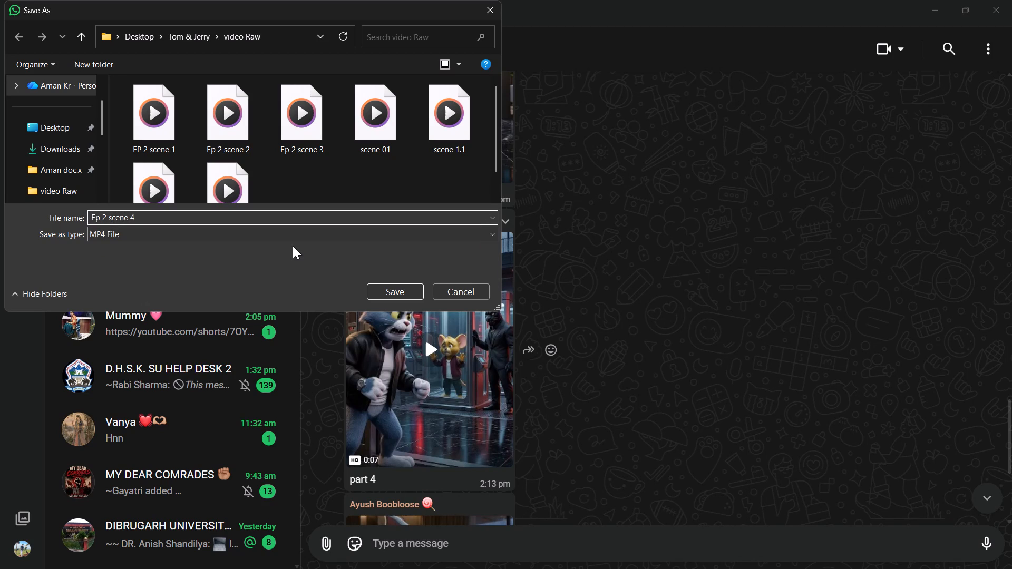
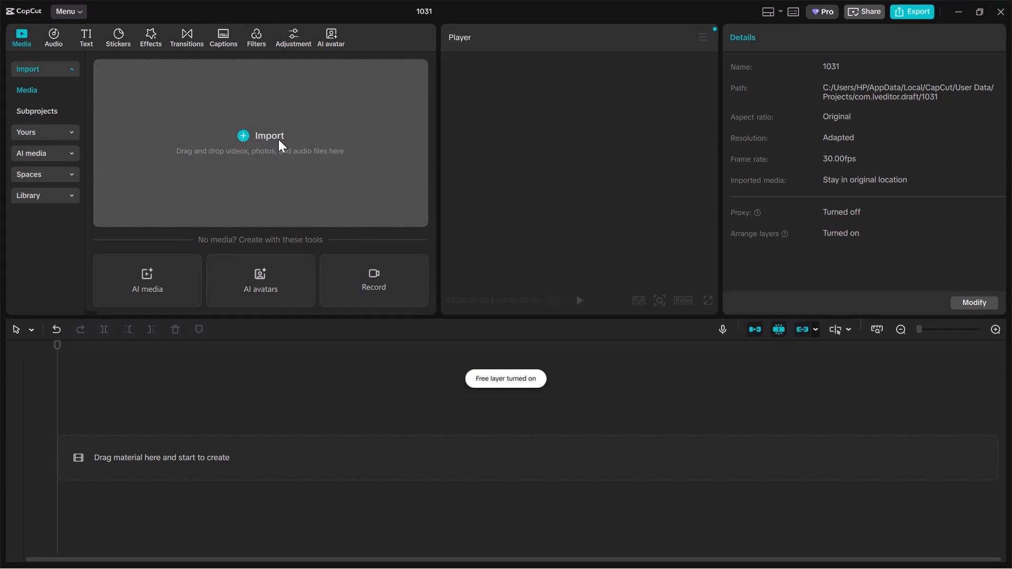
In CapCut, import the EP 2 scene 1, 2, 3 and 4 videos from the Tom & Jerry video Raw folder.
{"action": "left_click", "coordinate": [278, 139]}
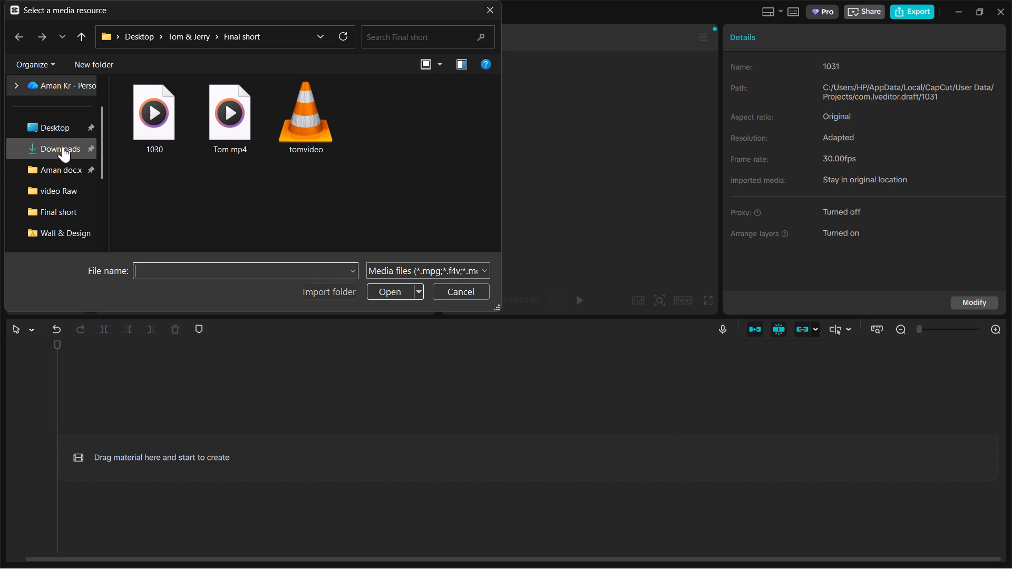
{"action": "left_click", "coordinate": [65, 131]}
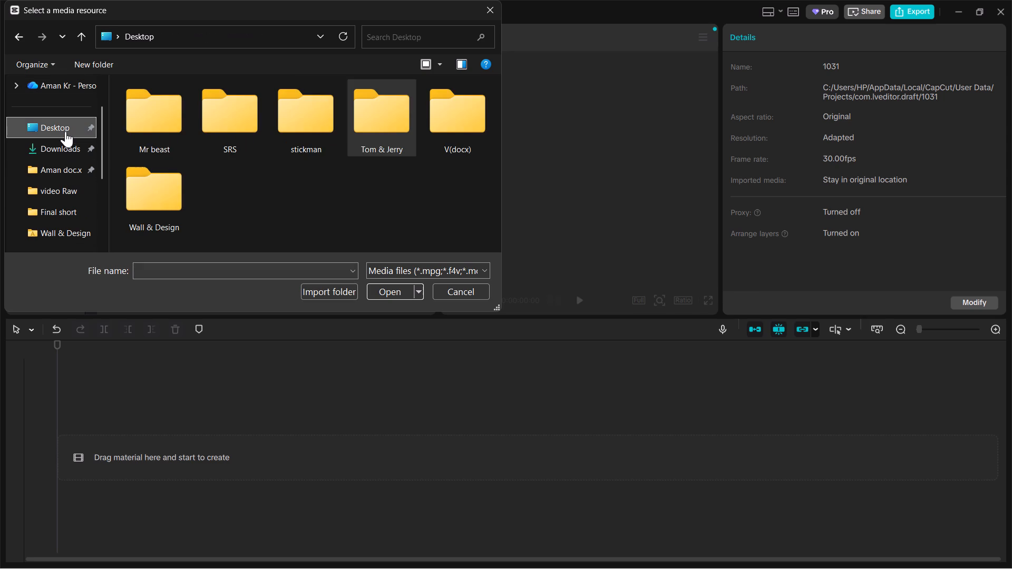
{"action": "double_click", "coordinate": [369, 115]}
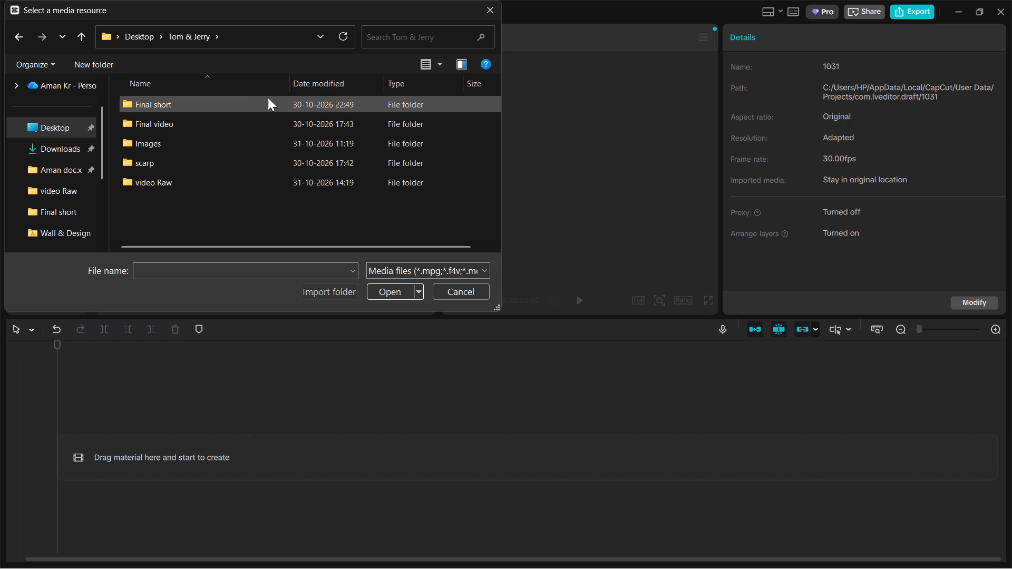
{"action": "double_click", "coordinate": [188, 181]}
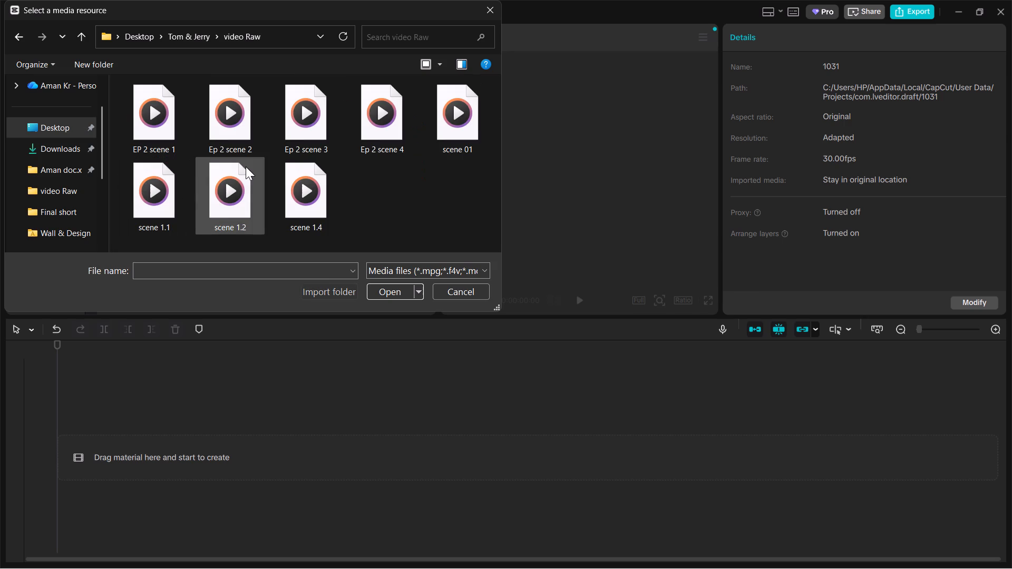
{"action": "left_click", "coordinate": [158, 123], "text": "ctrl"}
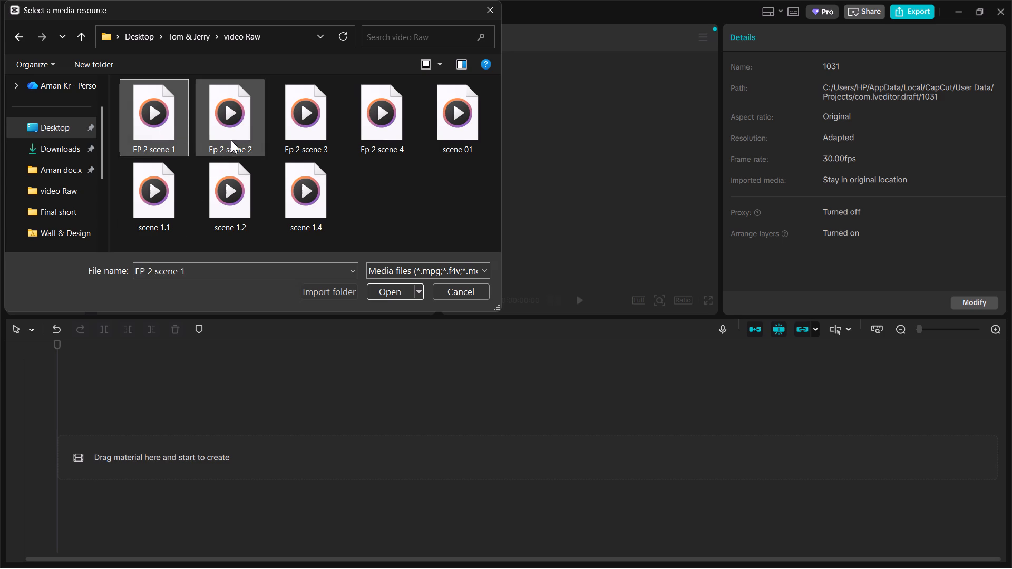
{"action": "left_click", "coordinate": [233, 123], "text": "ctrl"}
{"action": "left_click", "coordinate": [307, 109], "text": "ctrl"}
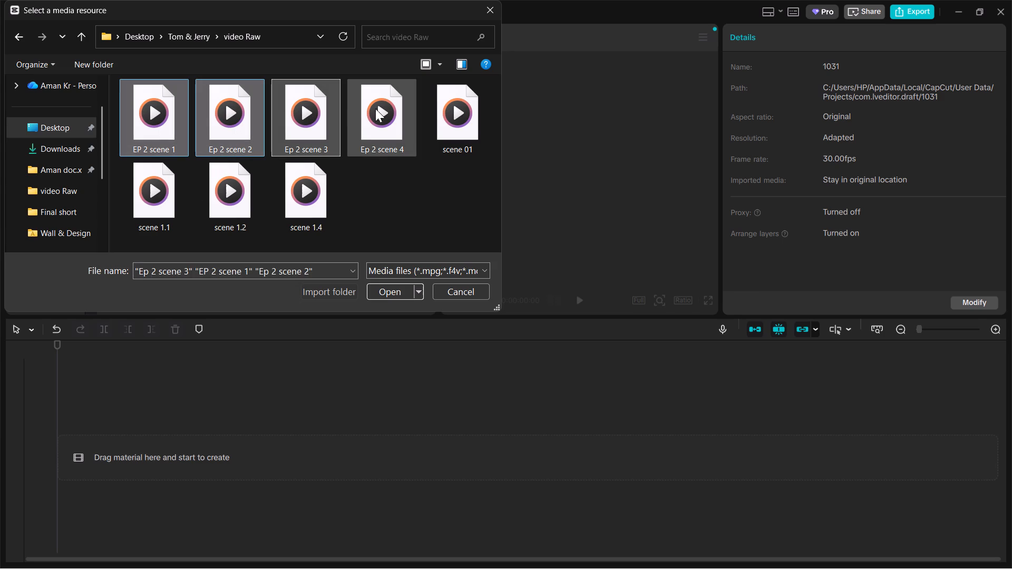
{"action": "left_click", "coordinate": [385, 107], "text": "ctrl"}
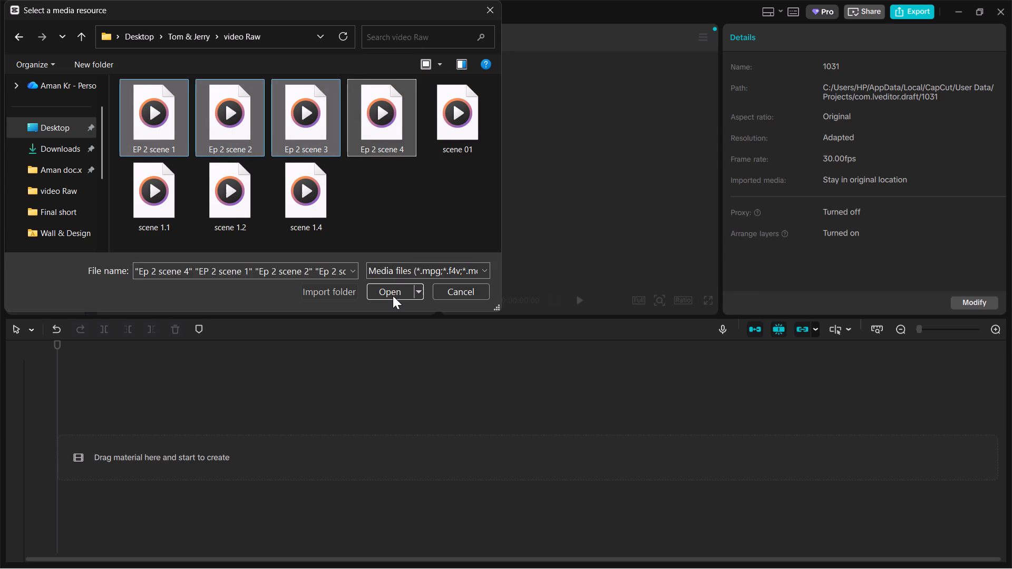
{"action": "left_click", "coordinate": [393, 296]}
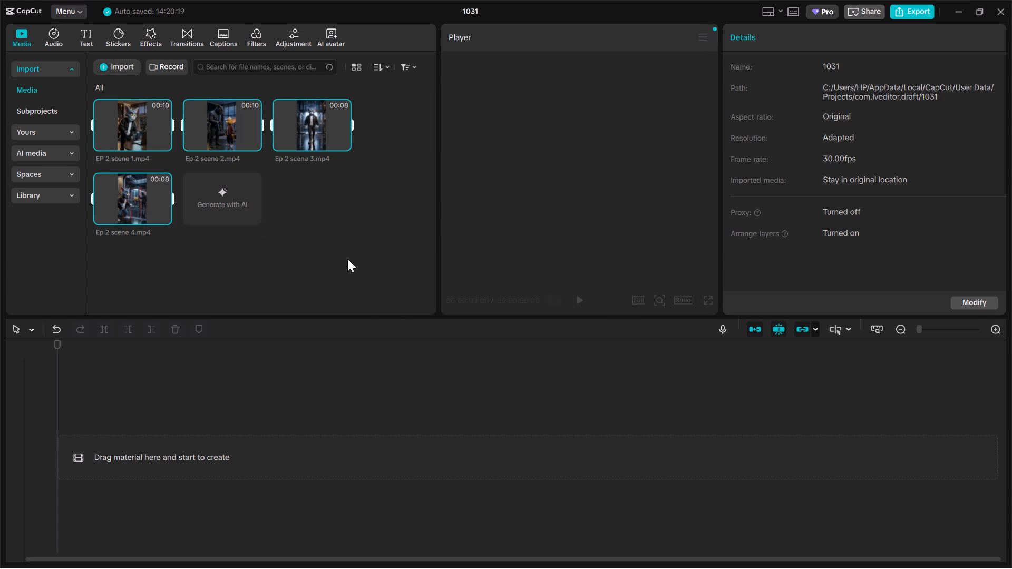
Add the four imported clips to the timeline, going from EP 2 scene 1 through Ep 2 scene 4.
{"action": "left_click", "coordinate": [145, 125]}
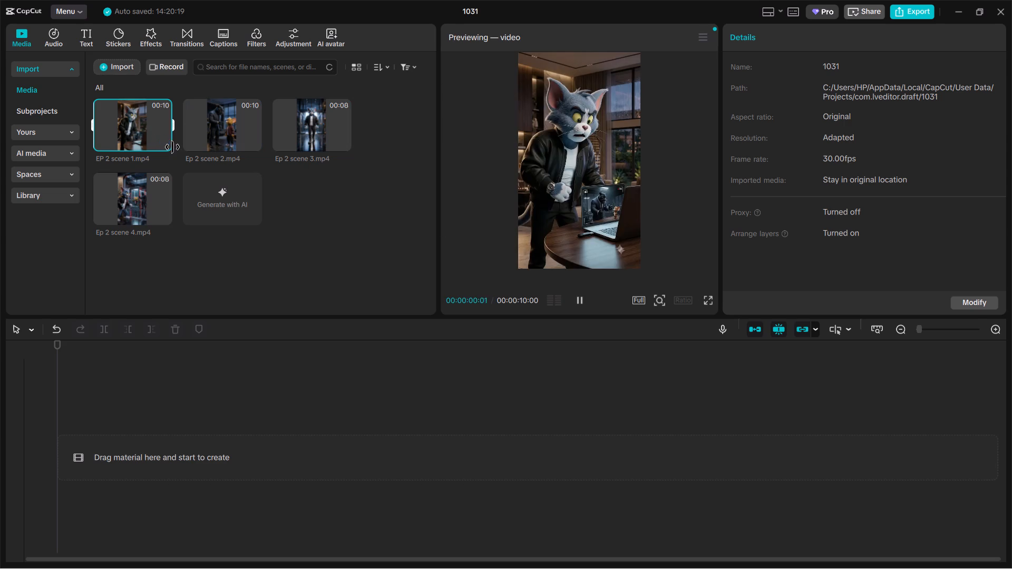
{"action": "left_click", "coordinate": [163, 142]}
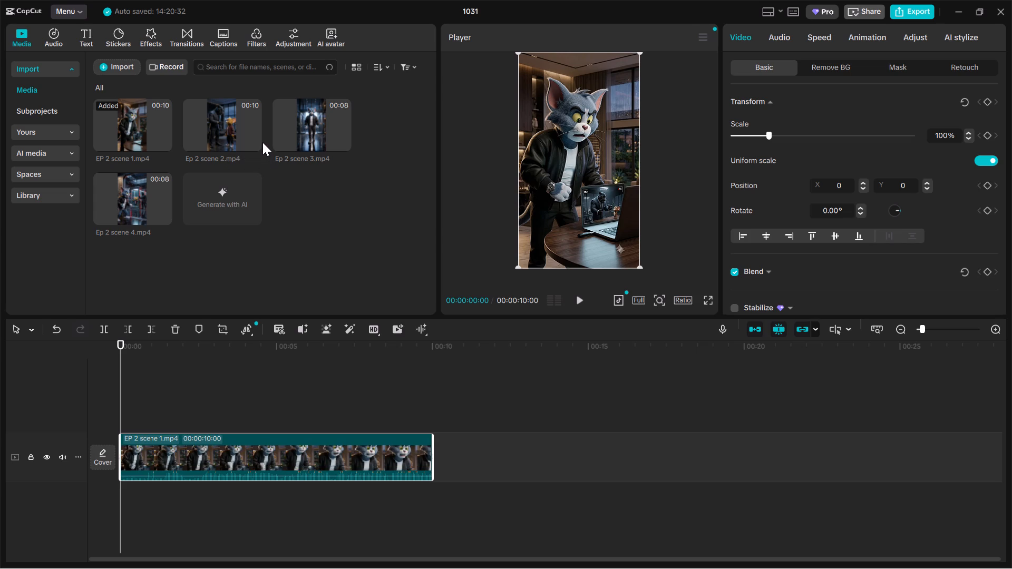
{"action": "left_click", "coordinate": [251, 143]}
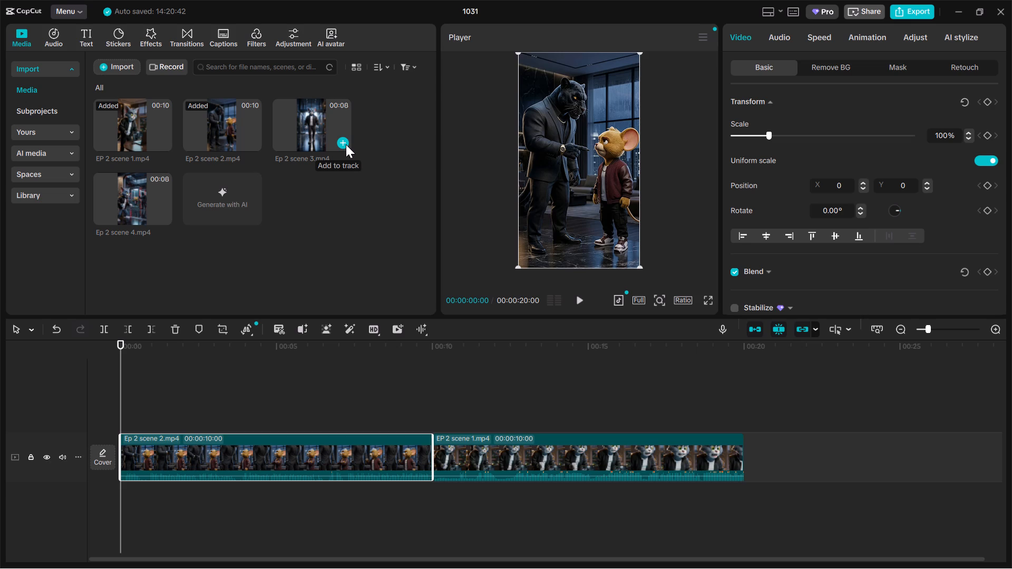
{"action": "left_click", "coordinate": [346, 144]}
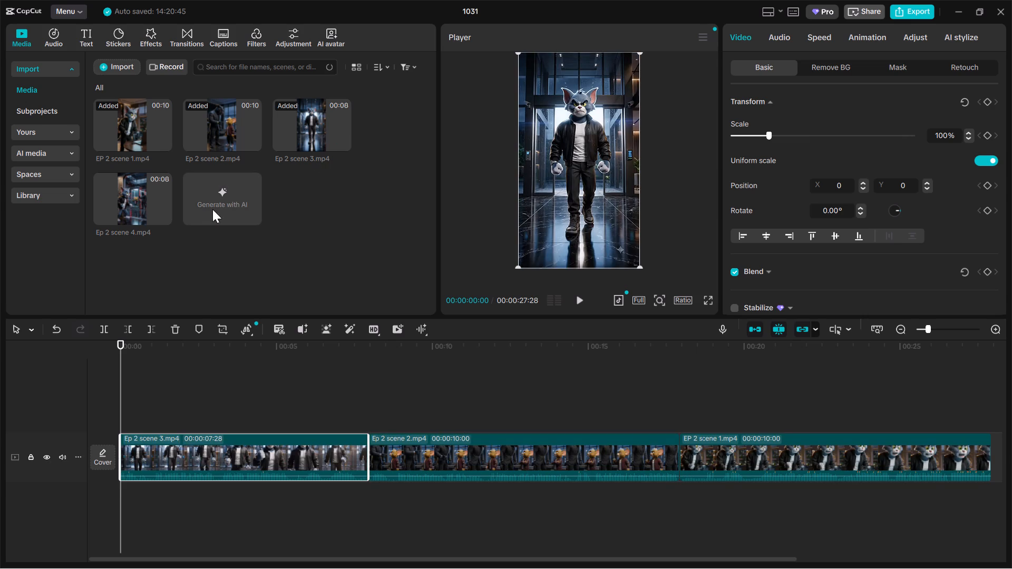
{"action": "left_click", "coordinate": [163, 219]}
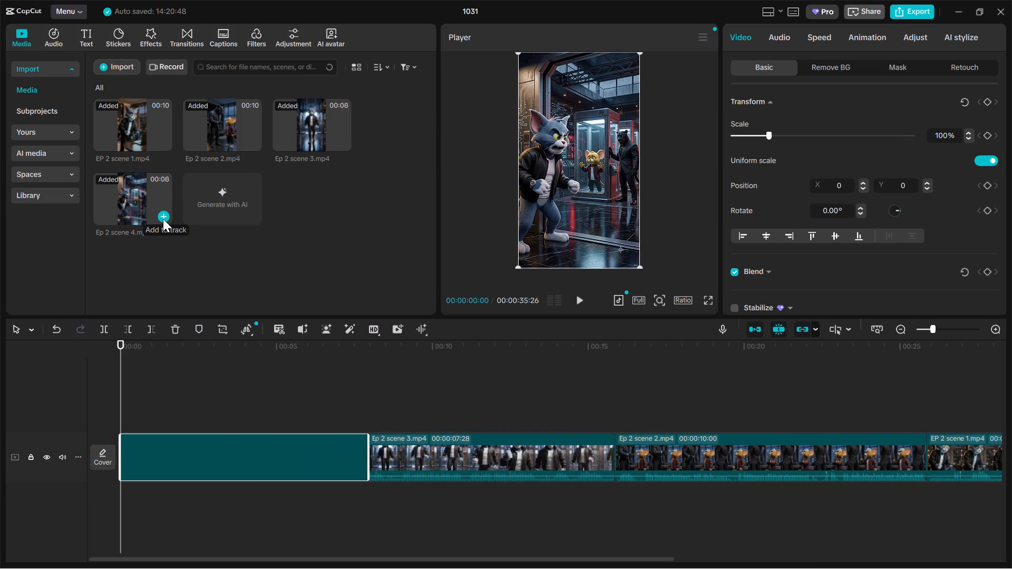
Play the assembled timeline and watch part of it in full screen to check the clip order.
{"action": "left_click", "coordinate": [573, 166]}
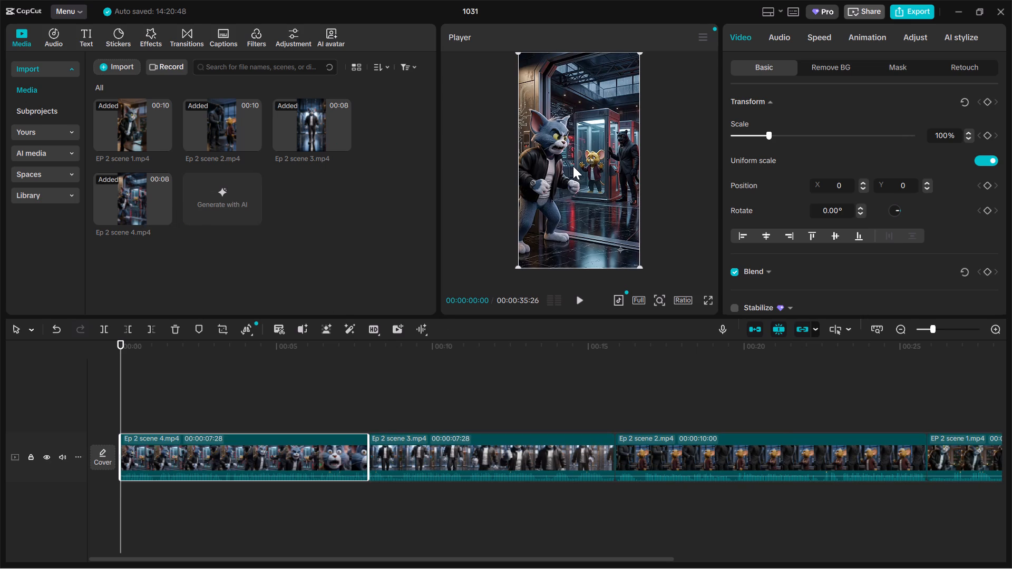
{"action": "left_click", "coordinate": [577, 299]}
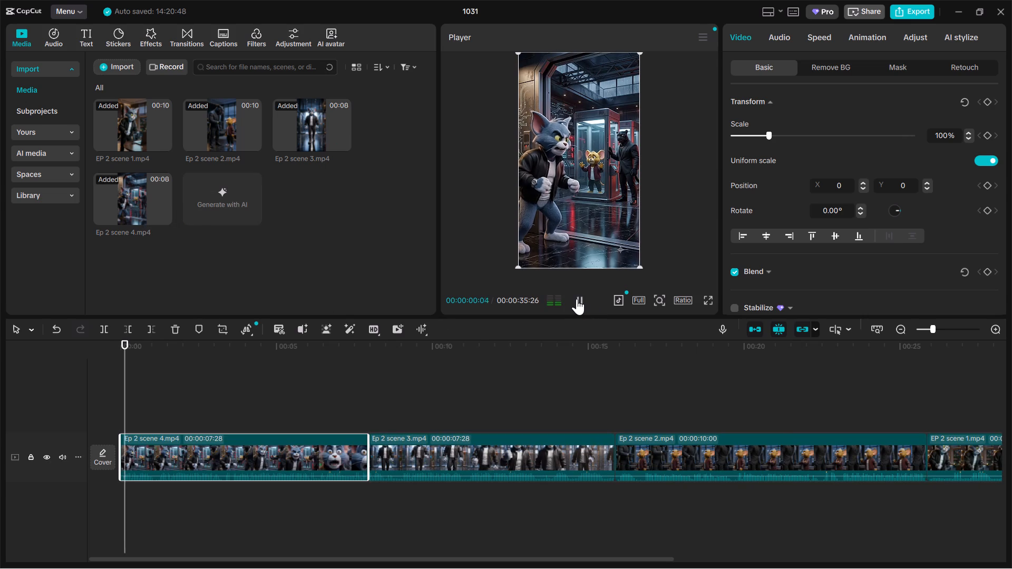
{"action": "left_click", "coordinate": [657, 301]}
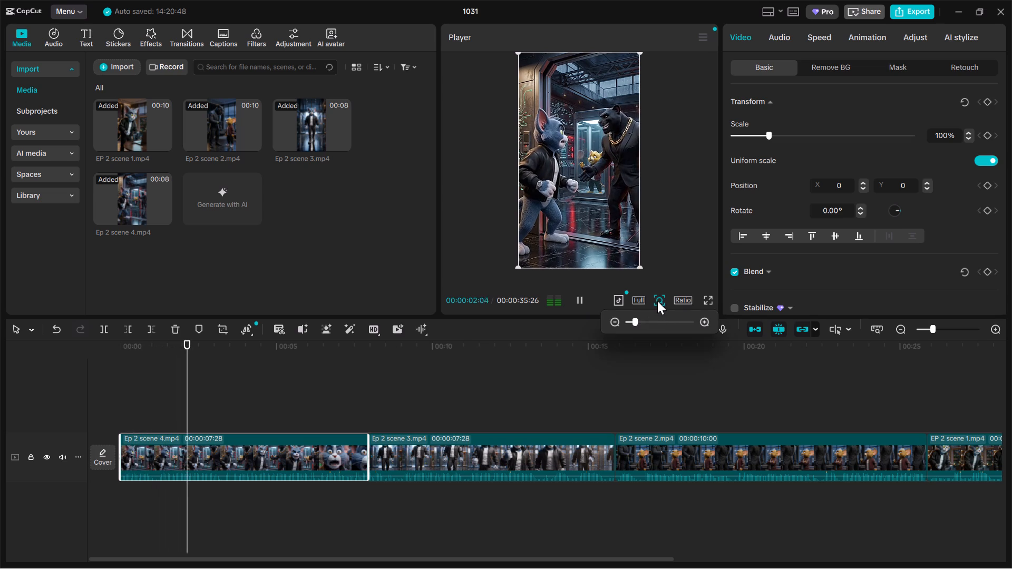
{"action": "left_click", "coordinate": [711, 295]}
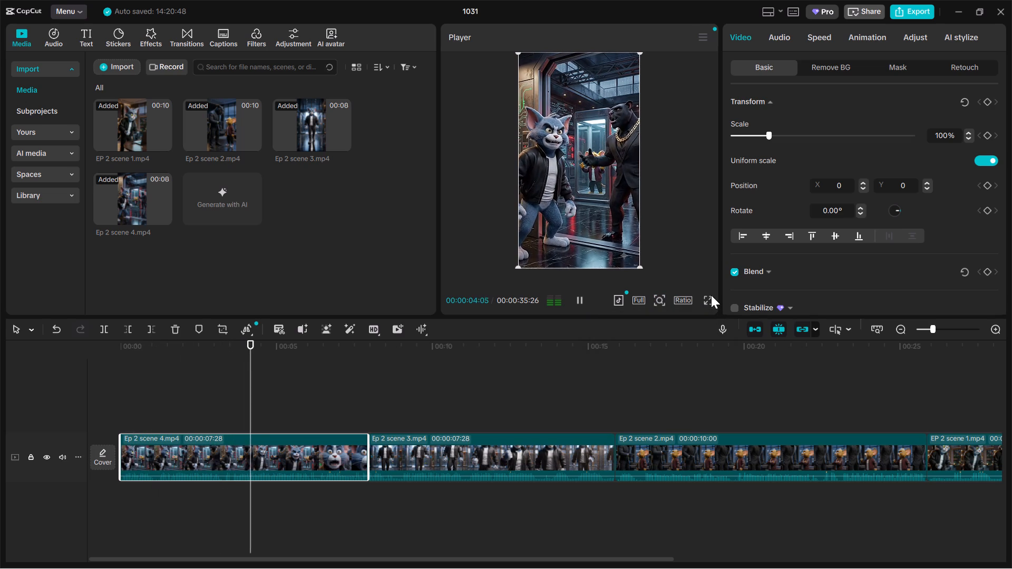
{"action": "left_click", "coordinate": [709, 298]}
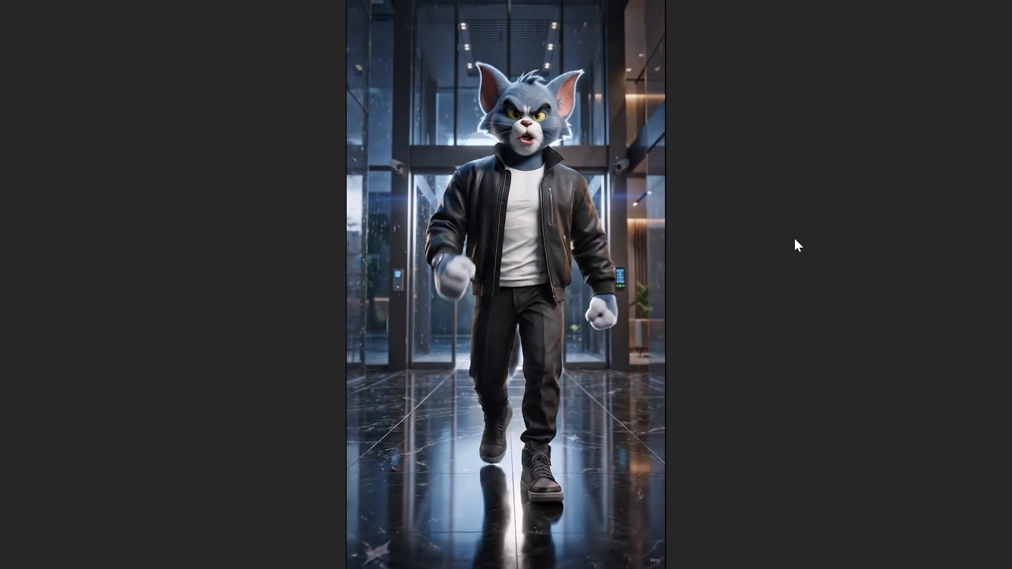
{"action": "left_click", "coordinate": [578, 267]}
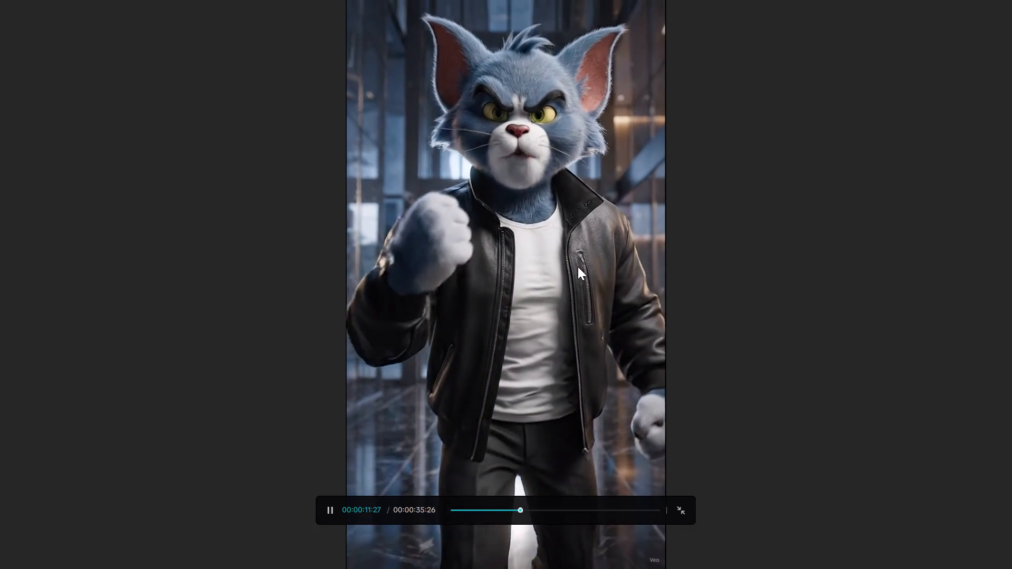
{"action": "left_click", "coordinate": [677, 512]}
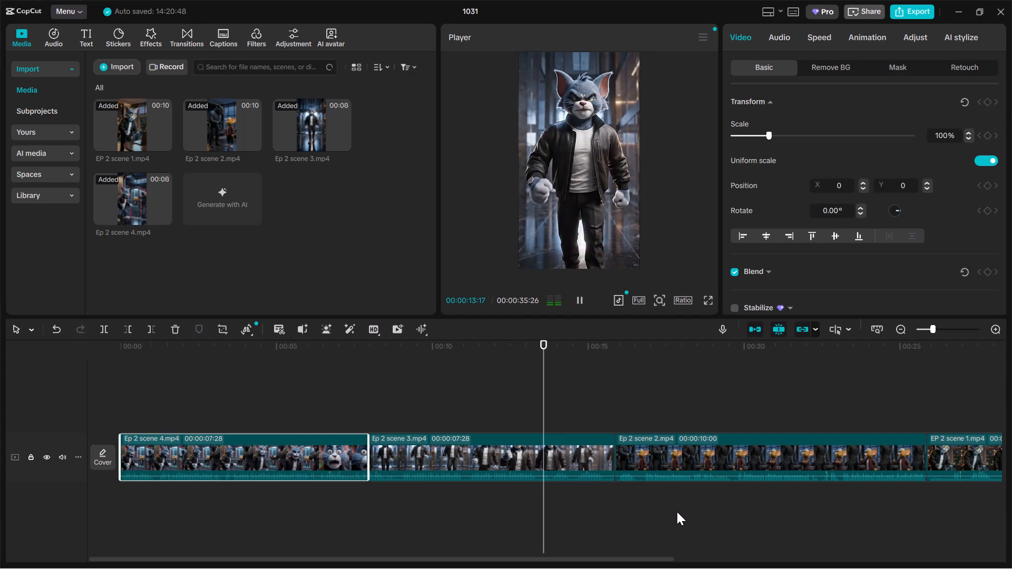
Move the EP 2 scene 1 clip to the start of the main track and the Ep 2 scene 4 clip to its end.
{"action": "left_click", "coordinate": [928, 328]}
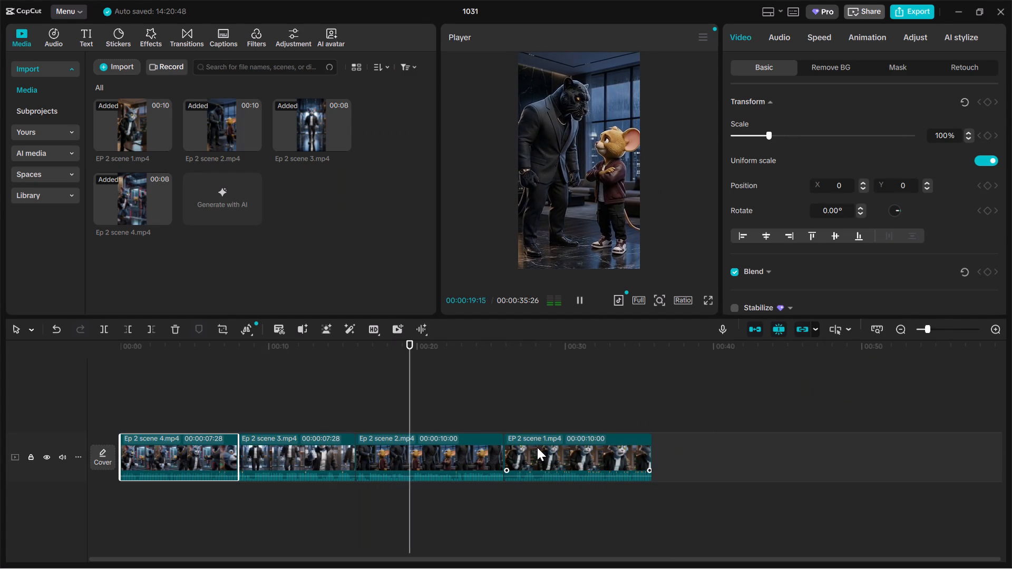
{"action": "left_click_drag", "start_coordinate": [537, 447], "coordinate": [77, 468]}
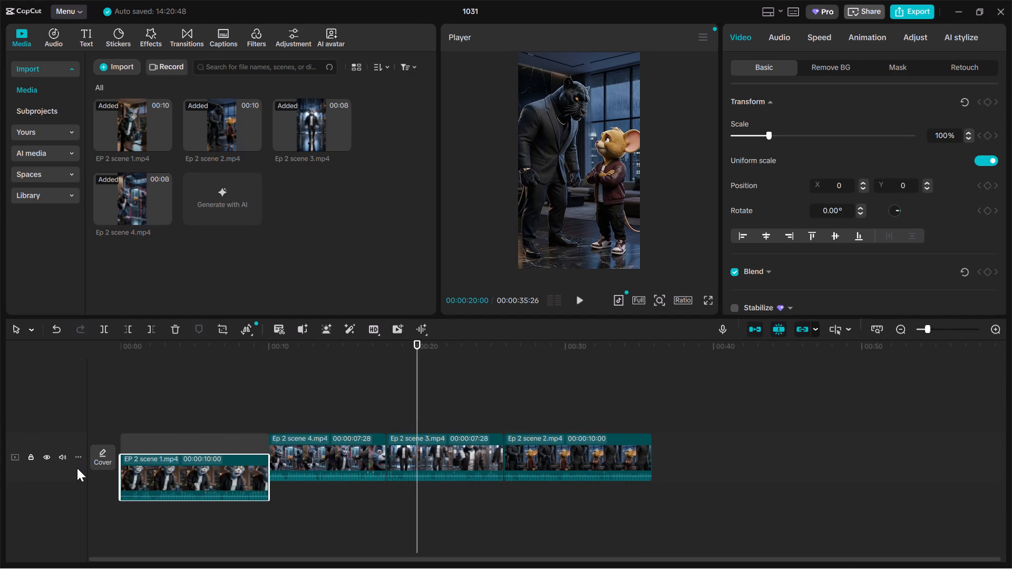
{"action": "left_click_drag", "start_coordinate": [77, 468], "coordinate": [79, 464]}
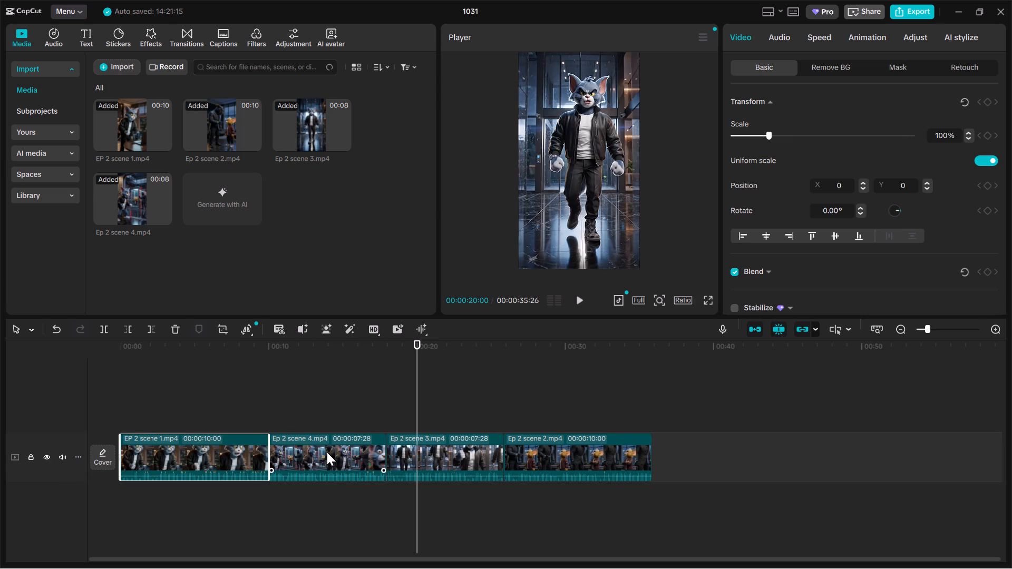
{"action": "left_click_drag", "start_coordinate": [307, 449], "coordinate": [618, 426]}
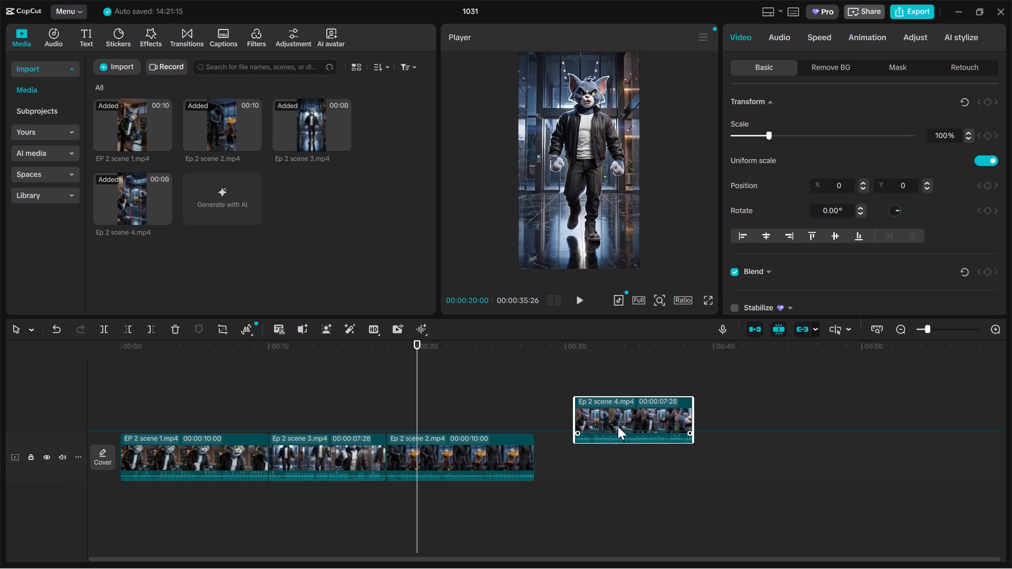
{"action": "left_click_drag", "start_coordinate": [618, 426], "coordinate": [590, 450]}
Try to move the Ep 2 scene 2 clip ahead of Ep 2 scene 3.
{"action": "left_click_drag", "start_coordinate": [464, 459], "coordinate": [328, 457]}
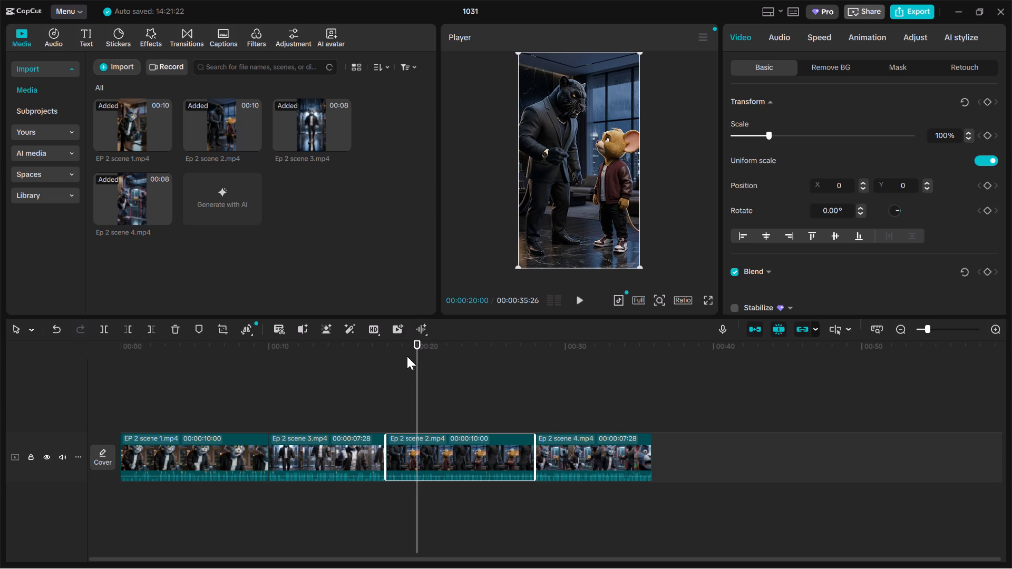
Play the sequence in full screen from 00:00:00:00 to review how the scenes follow one another.
{"action": "left_click_drag", "start_coordinate": [417, 343], "coordinate": [404, 345]}
{"action": "left_click_drag", "start_coordinate": [404, 345], "coordinate": [80, 440]}
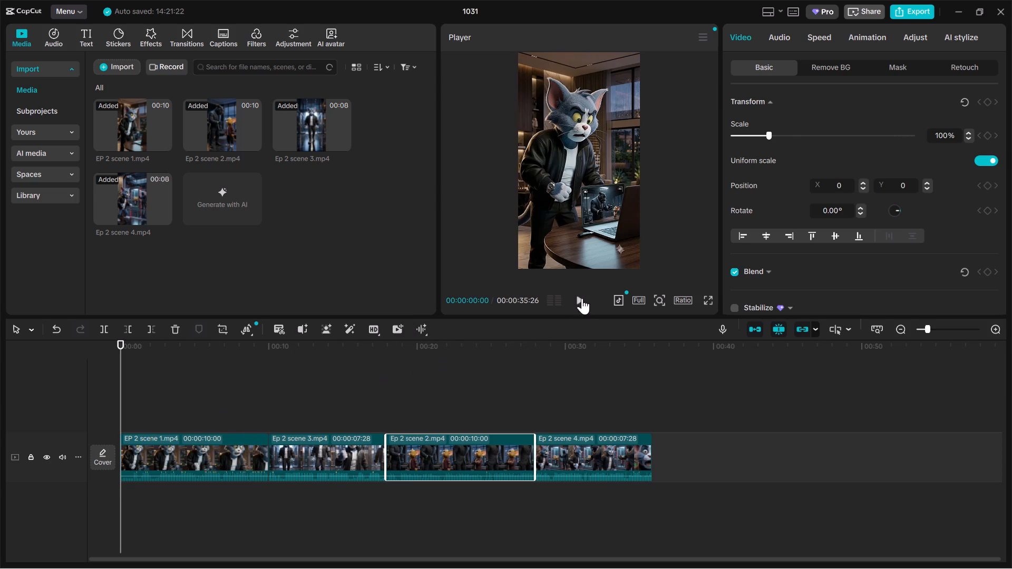
{"action": "left_click", "coordinate": [705, 296]}
{"action": "left_click", "coordinate": [705, 296]}
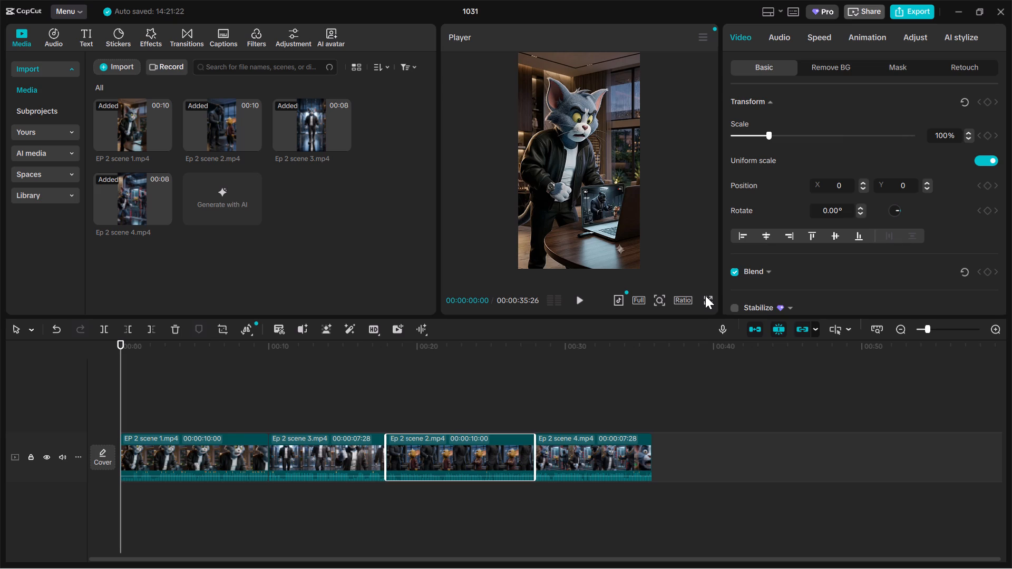
{"action": "left_click", "coordinate": [707, 297]}
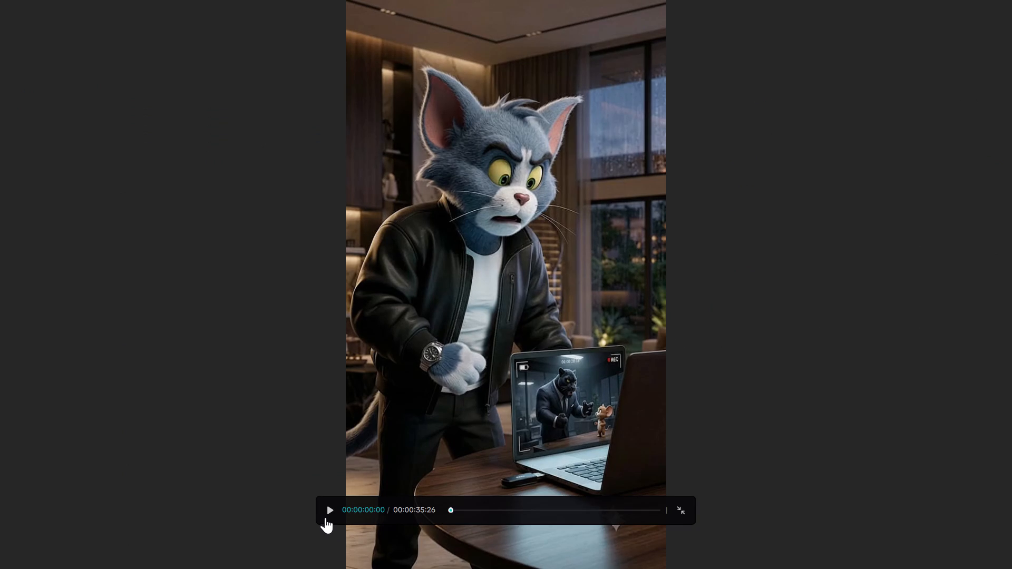
{"action": "left_click", "coordinate": [329, 511]}
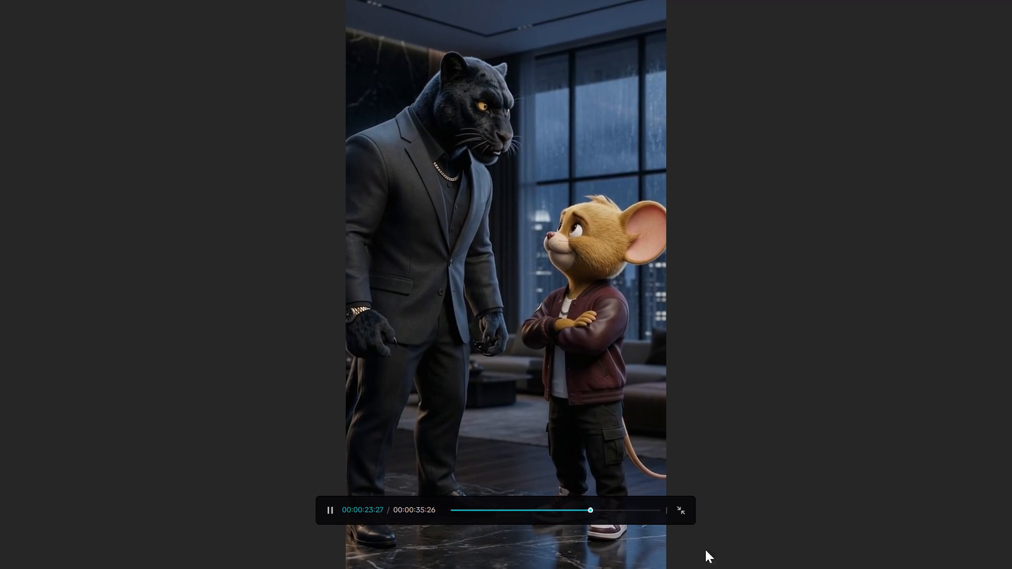
{"action": "left_click", "coordinate": [676, 508]}
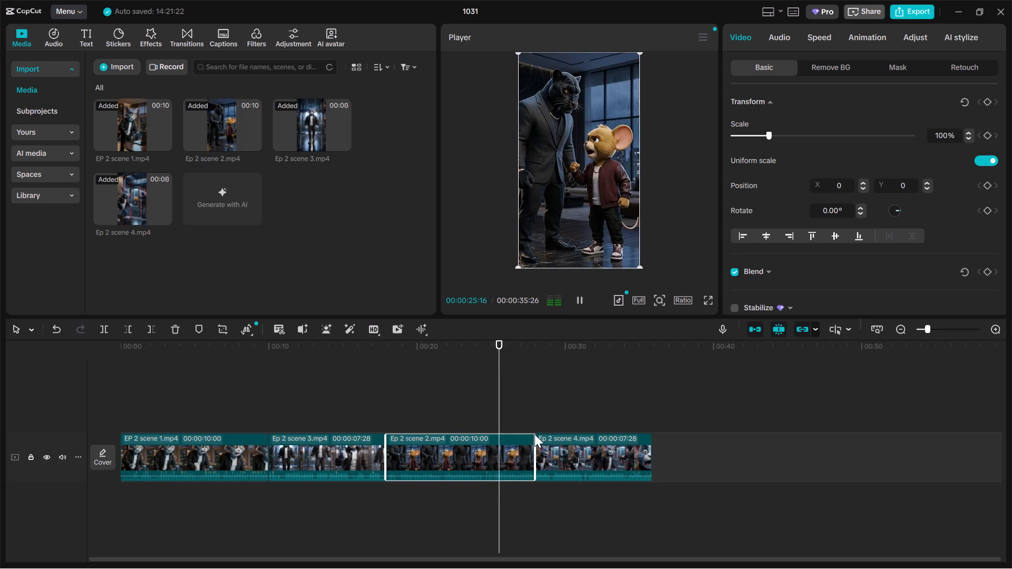
Move the Ep 2 scene 2 clip between EP 2 scene 1 and Ep 2 scene 3 on the main track.
{"action": "left_click_drag", "start_coordinate": [416, 451], "coordinate": [364, 436]}
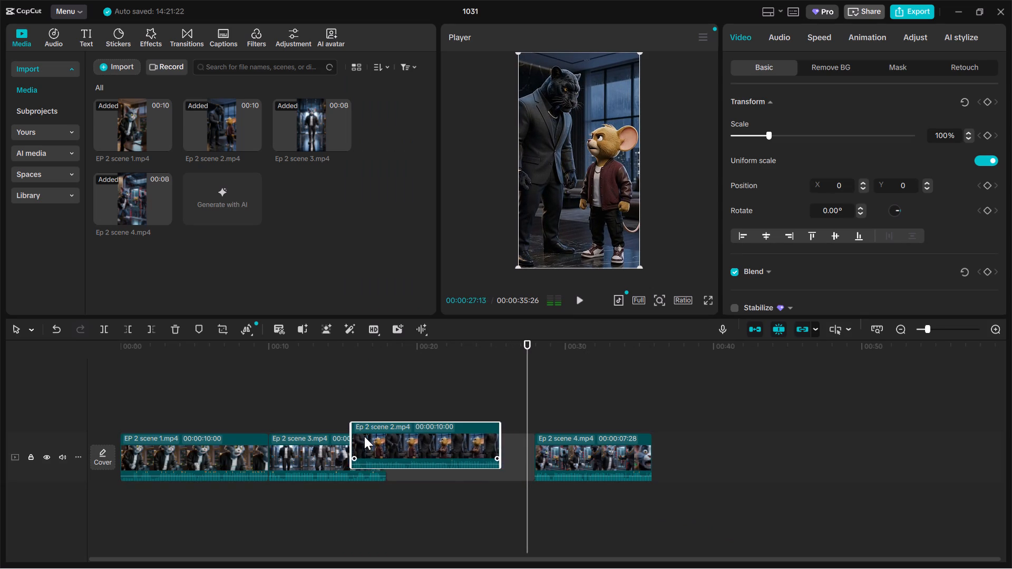
{"action": "left_click_drag", "start_coordinate": [364, 436], "coordinate": [301, 453]}
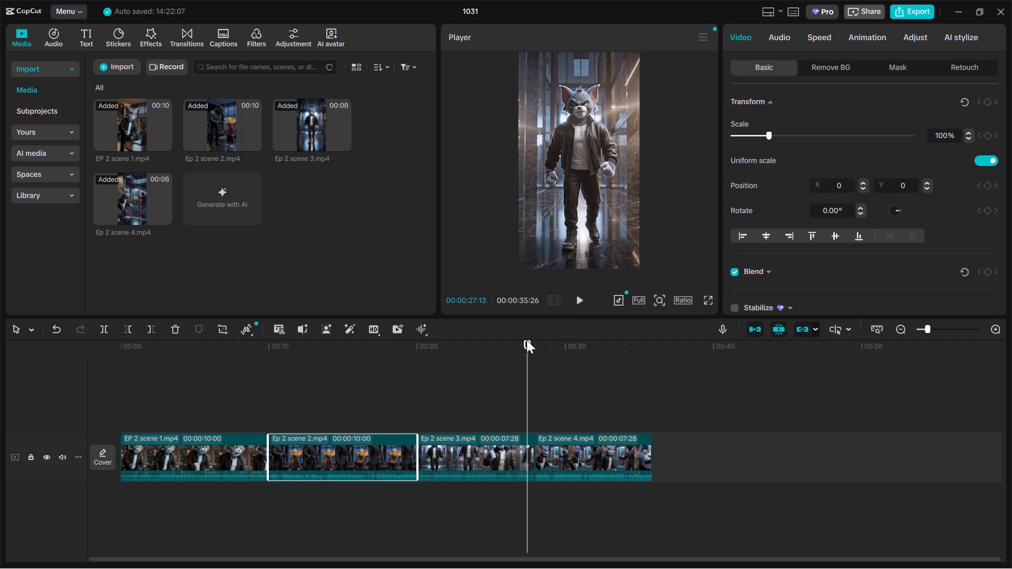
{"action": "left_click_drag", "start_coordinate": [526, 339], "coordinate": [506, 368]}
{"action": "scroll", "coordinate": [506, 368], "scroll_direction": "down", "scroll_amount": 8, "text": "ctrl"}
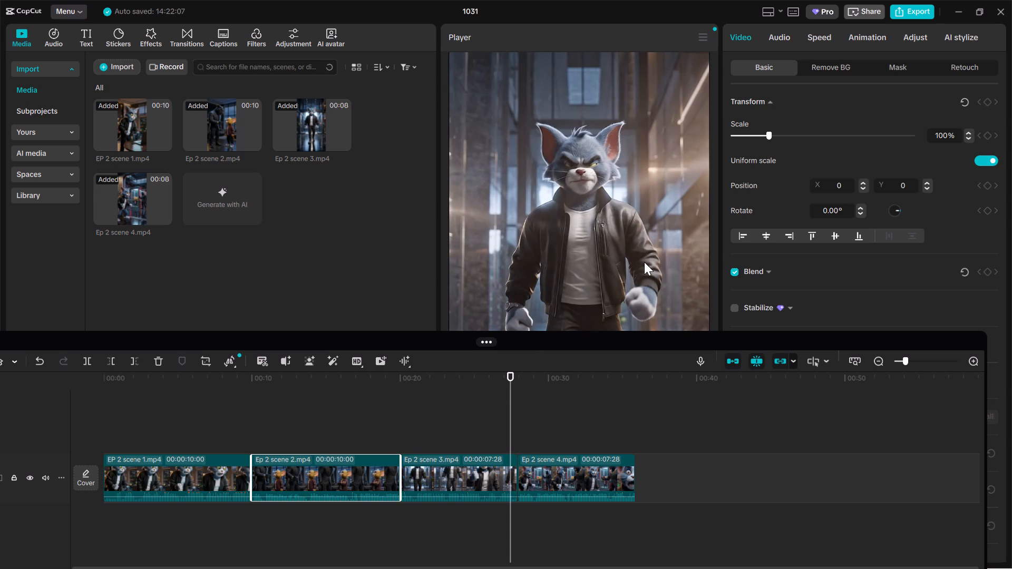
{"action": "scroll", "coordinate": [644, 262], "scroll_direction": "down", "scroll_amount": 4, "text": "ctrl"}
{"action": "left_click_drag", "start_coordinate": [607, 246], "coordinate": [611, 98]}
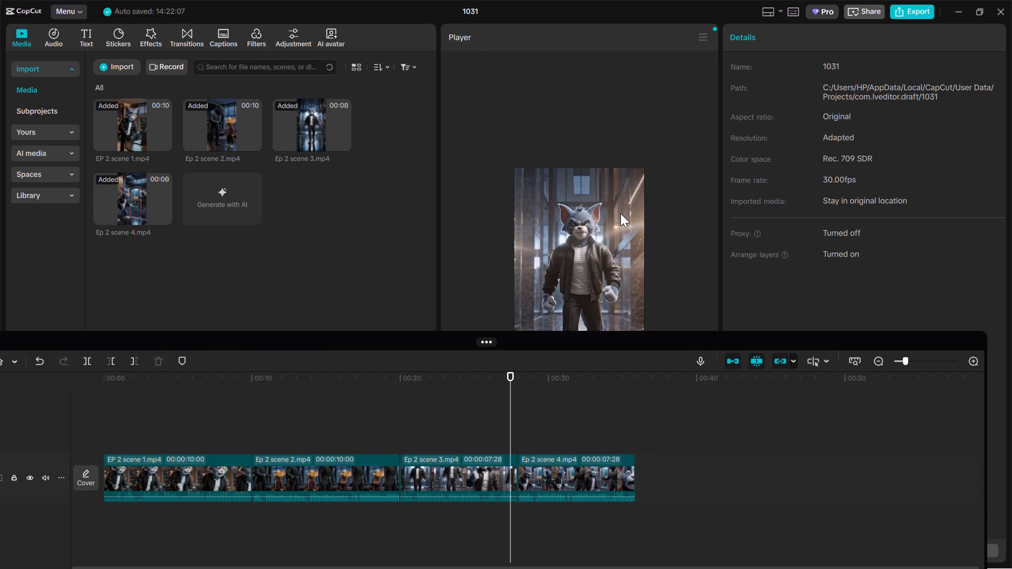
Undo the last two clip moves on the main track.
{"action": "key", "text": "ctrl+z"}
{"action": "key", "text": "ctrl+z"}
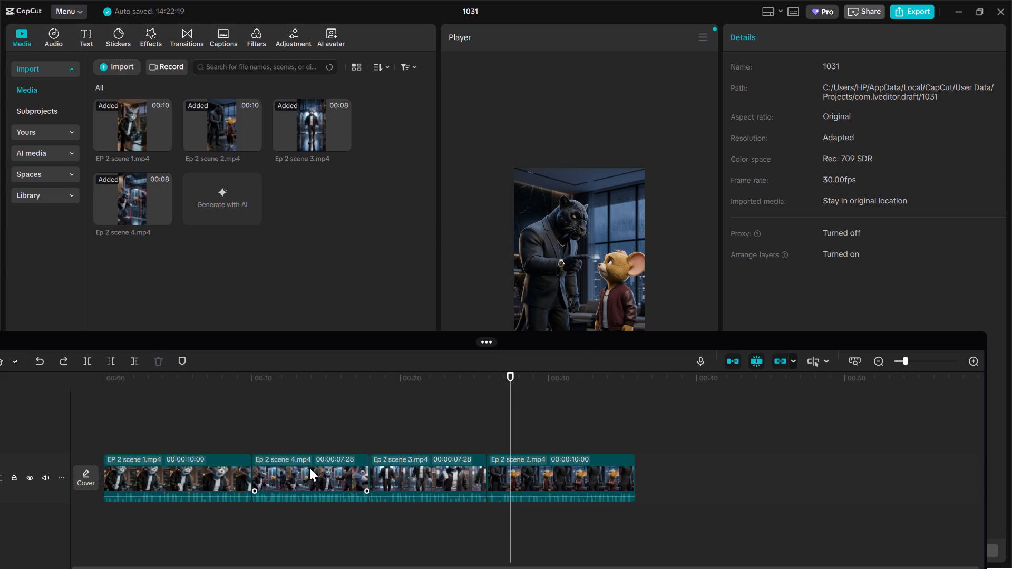
Move the Ep 2 scene 4 clip to the end of the main track and Ep 2 scene 2 between scenes 1 and 3.
{"action": "left_click_drag", "start_coordinate": [309, 468], "coordinate": [590, 447]}
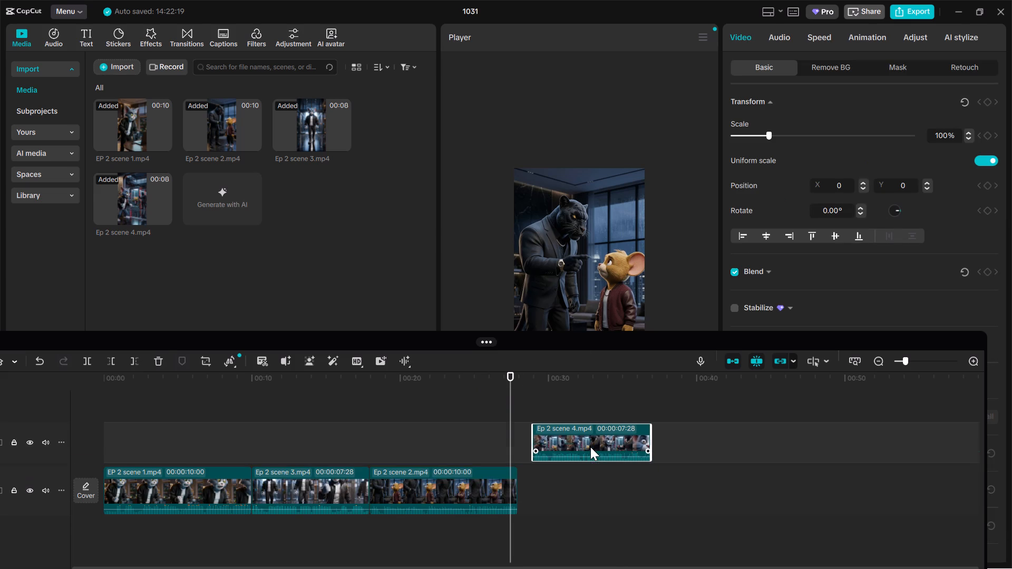
{"action": "left_click_drag", "start_coordinate": [630, 430], "coordinate": [623, 480]}
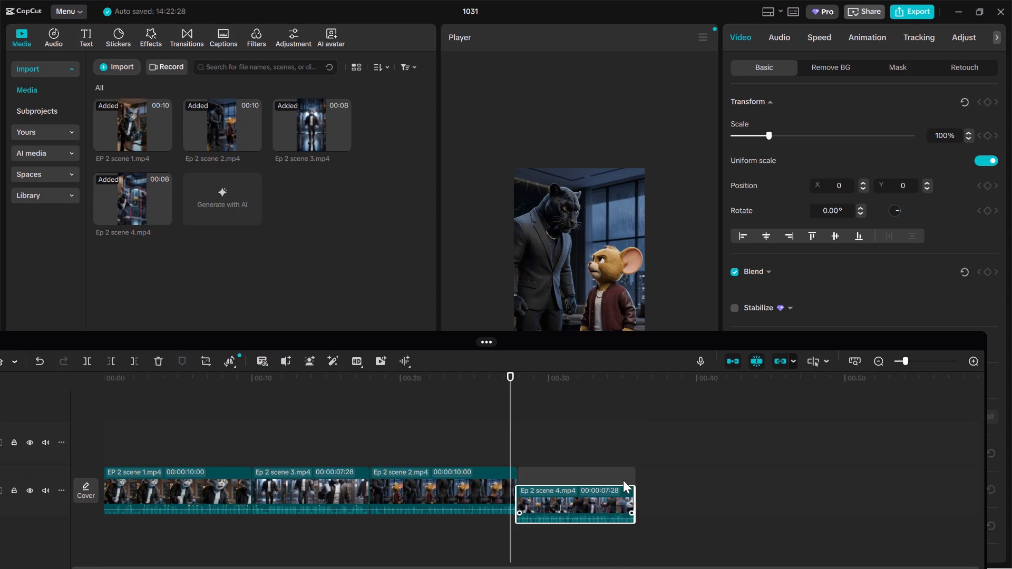
{"action": "left_click_drag", "start_coordinate": [623, 480], "coordinate": [624, 478]}
{"action": "left_click_drag", "start_coordinate": [443, 469], "coordinate": [308, 472]}
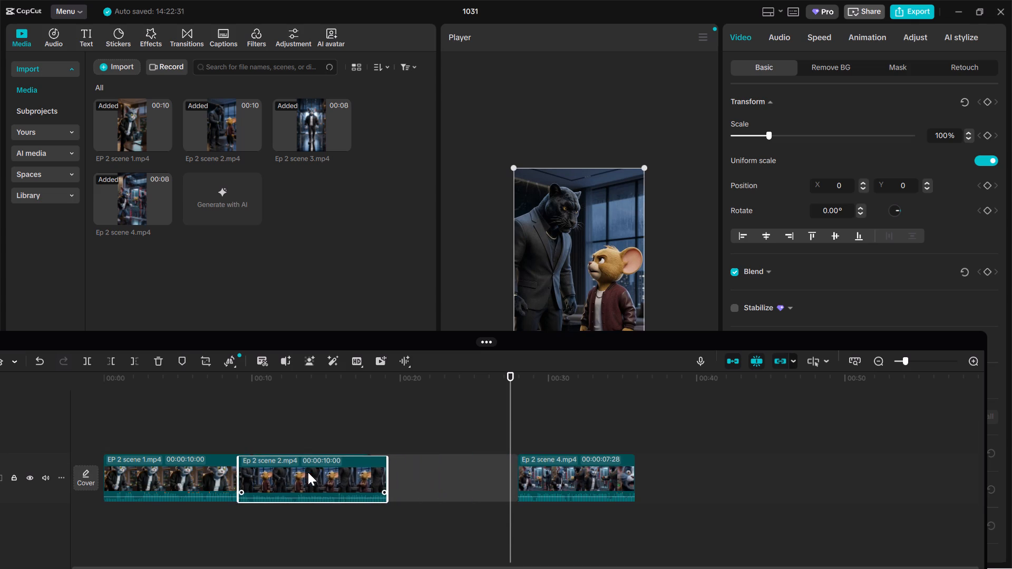
{"action": "left_click_drag", "start_coordinate": [308, 472], "coordinate": [307, 472]}
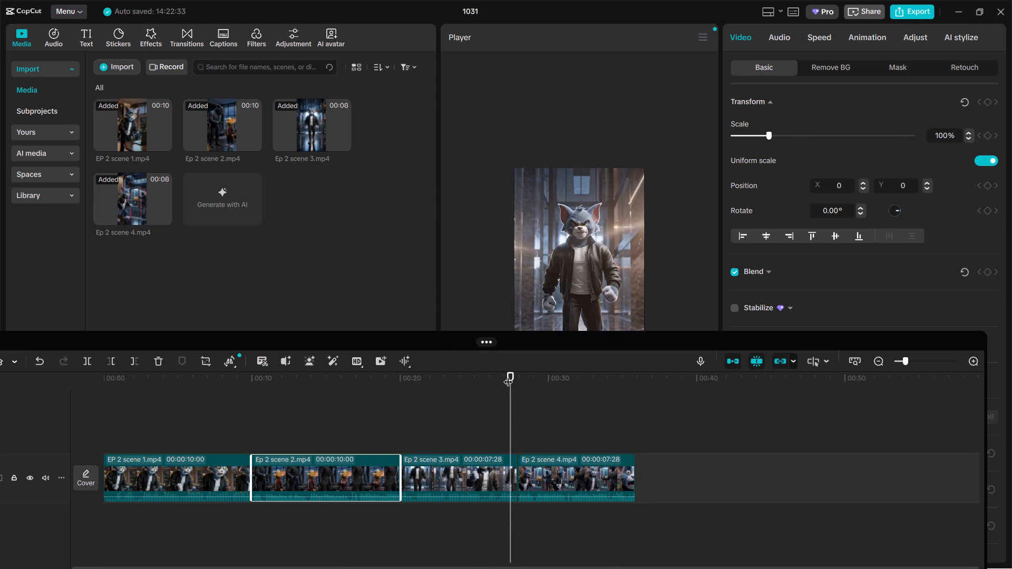
Return the playhead to 00:00 and move the floating timeline down to uncover the whole player preview.
{"action": "left_click_drag", "start_coordinate": [509, 375], "coordinate": [70, 448]}
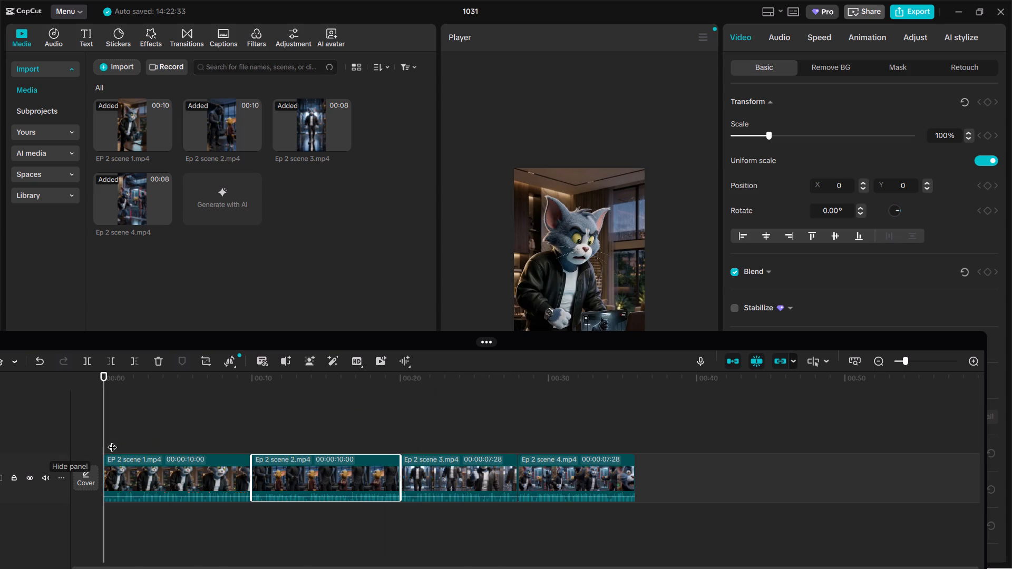
{"action": "left_click", "coordinate": [569, 247]}
{"action": "left_click", "coordinate": [569, 247]}
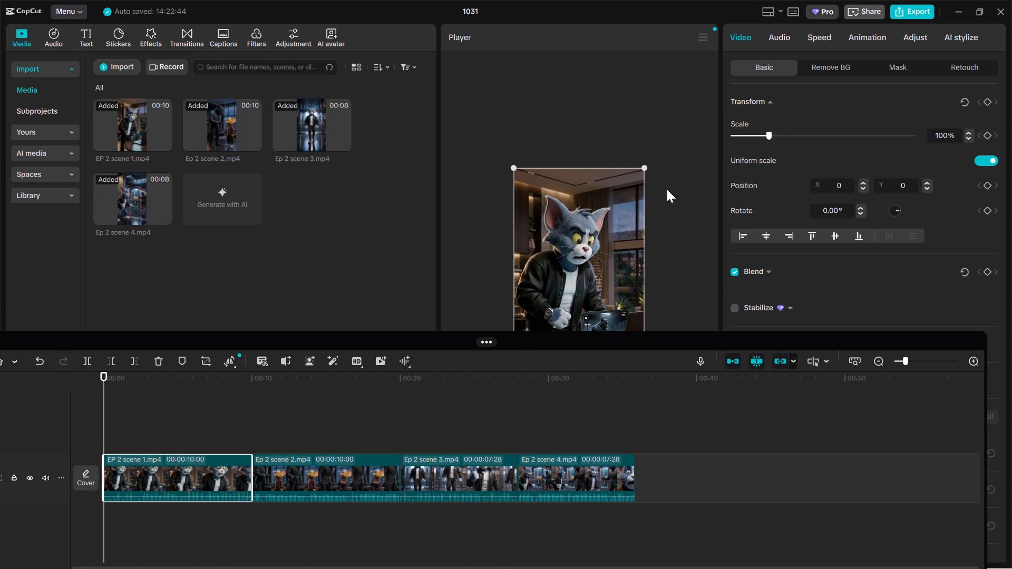
{"action": "key", "text": "Up"}
{"action": "key", "text": "Up"}
{"action": "key", "text": "Up"}
{"action": "left_click_drag", "start_coordinate": [666, 341], "coordinate": [697, 424]}
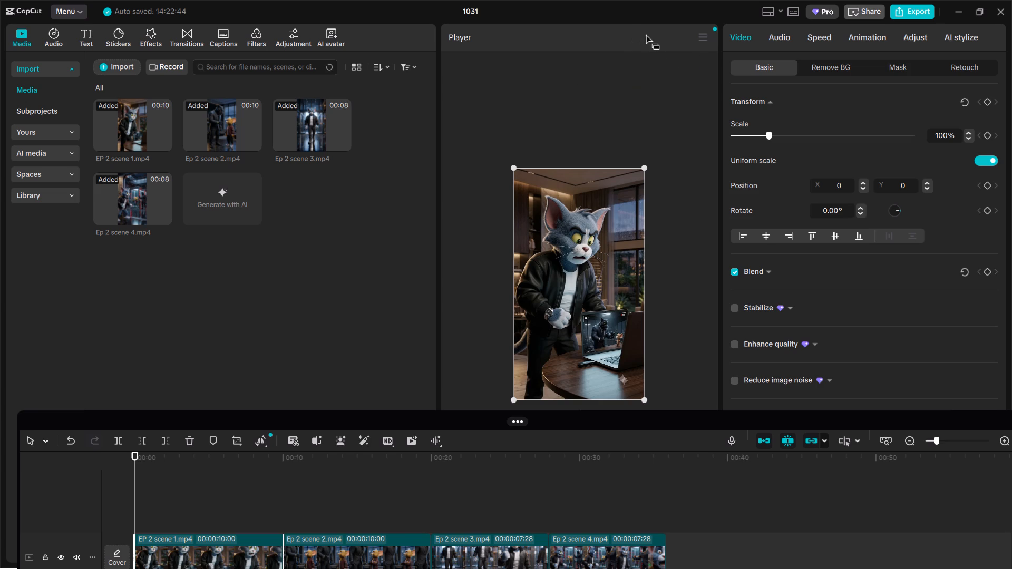
{"action": "left_click", "coordinate": [607, 222]}
Open the export settings for project 1031 and examine the available format and codec options.
{"action": "left_click", "coordinate": [924, 8]}
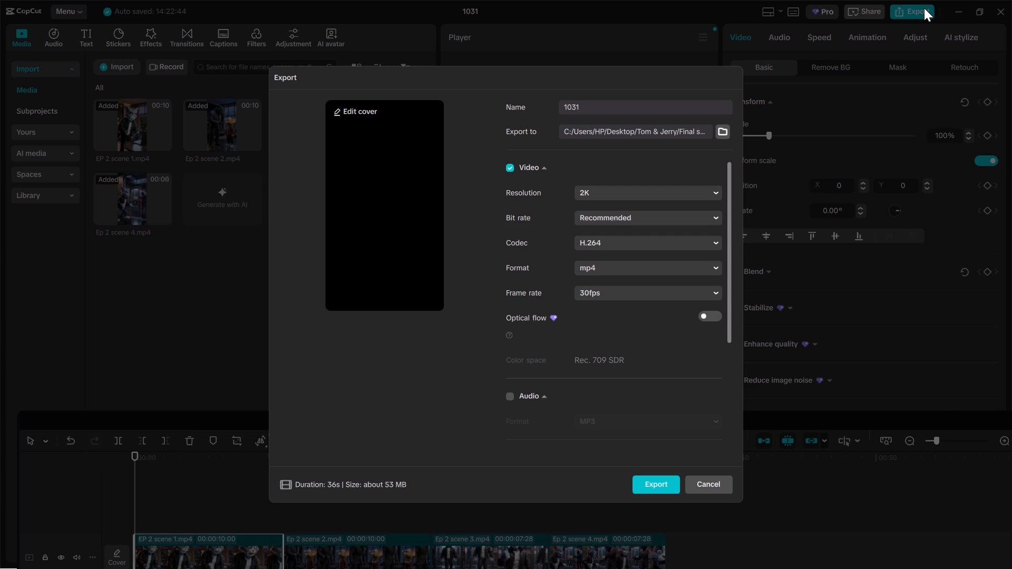
{"action": "left_click", "coordinate": [669, 275]}
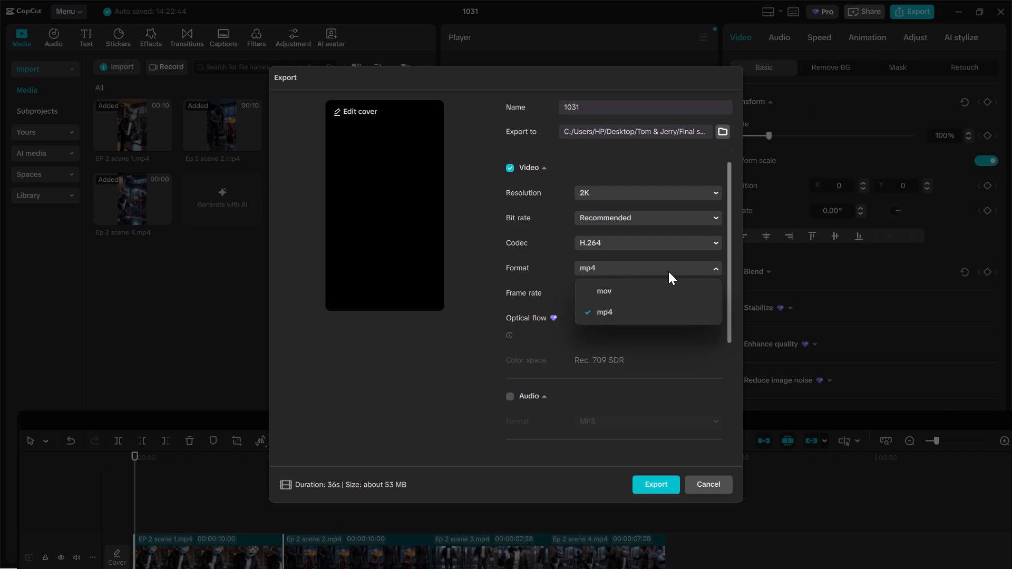
{"action": "left_click", "coordinate": [655, 247]}
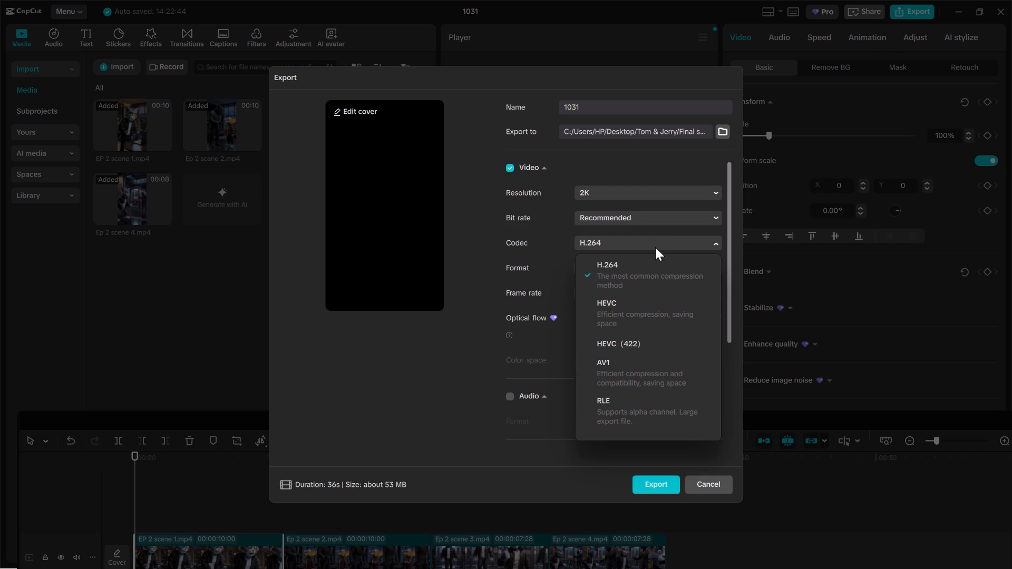
{"action": "left_click", "coordinate": [655, 247]}
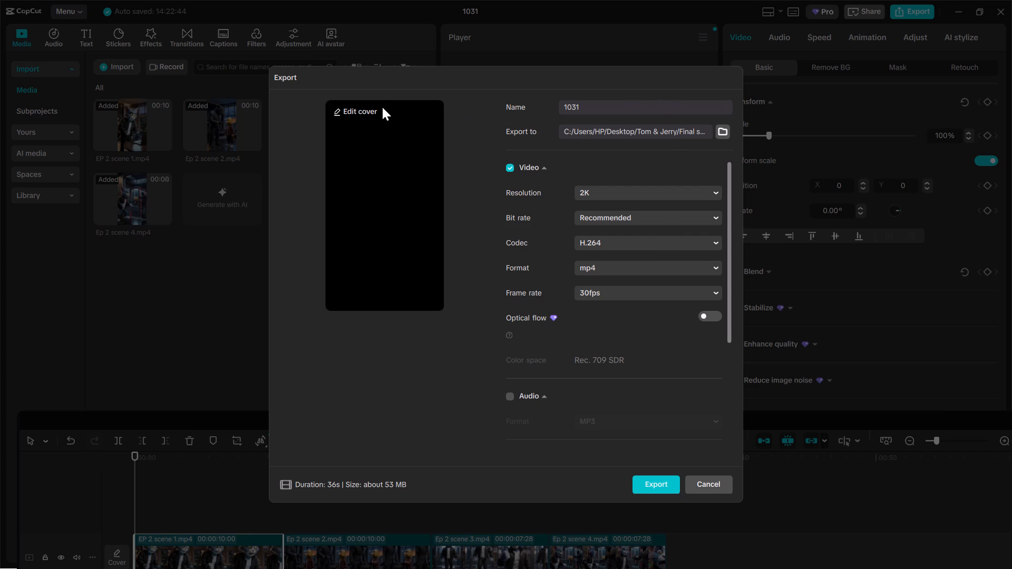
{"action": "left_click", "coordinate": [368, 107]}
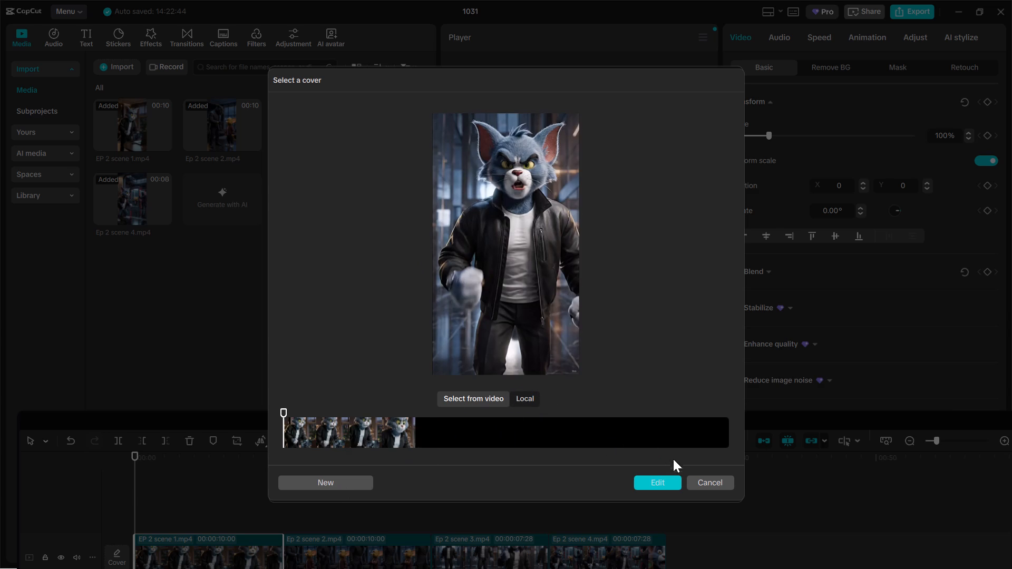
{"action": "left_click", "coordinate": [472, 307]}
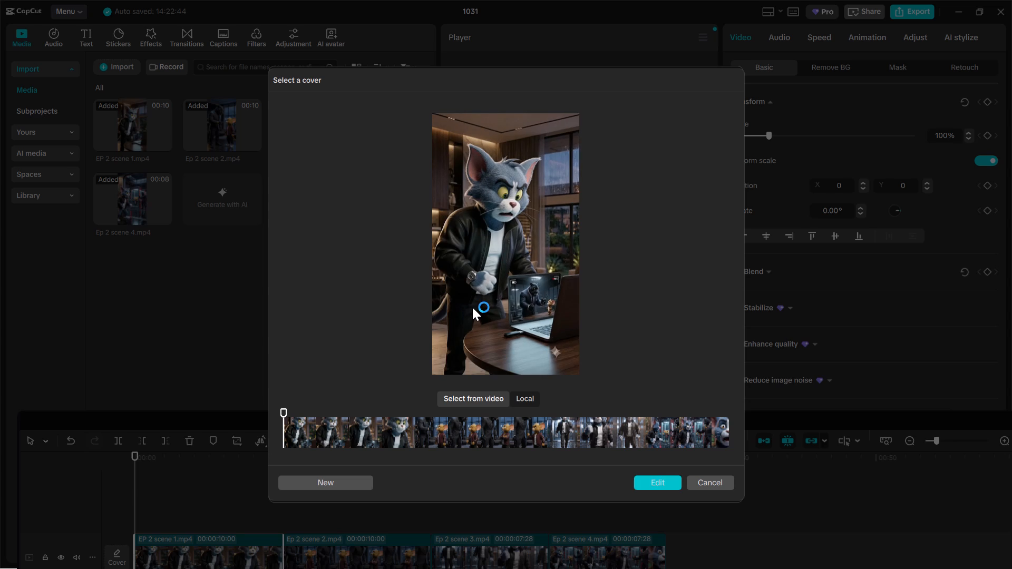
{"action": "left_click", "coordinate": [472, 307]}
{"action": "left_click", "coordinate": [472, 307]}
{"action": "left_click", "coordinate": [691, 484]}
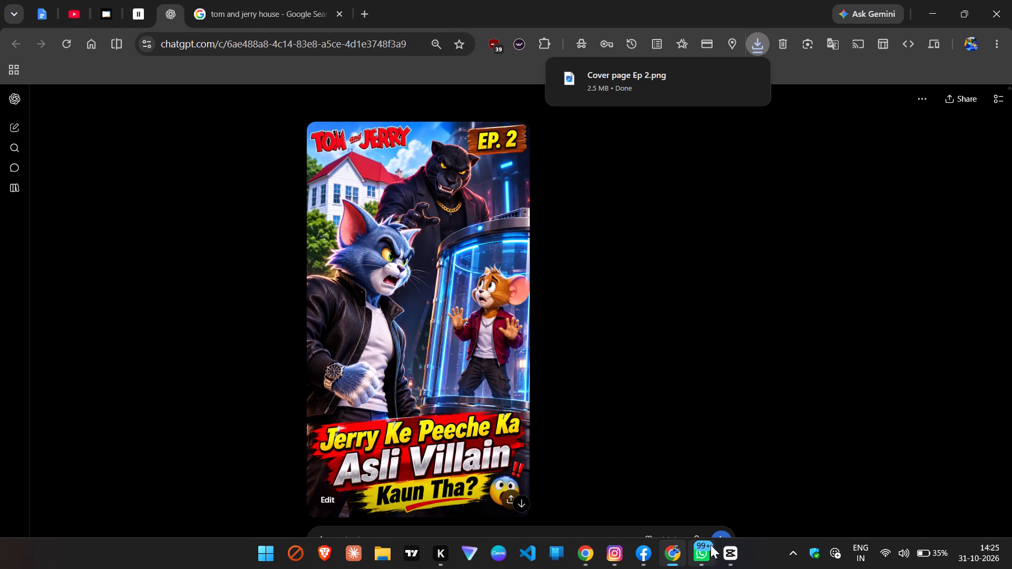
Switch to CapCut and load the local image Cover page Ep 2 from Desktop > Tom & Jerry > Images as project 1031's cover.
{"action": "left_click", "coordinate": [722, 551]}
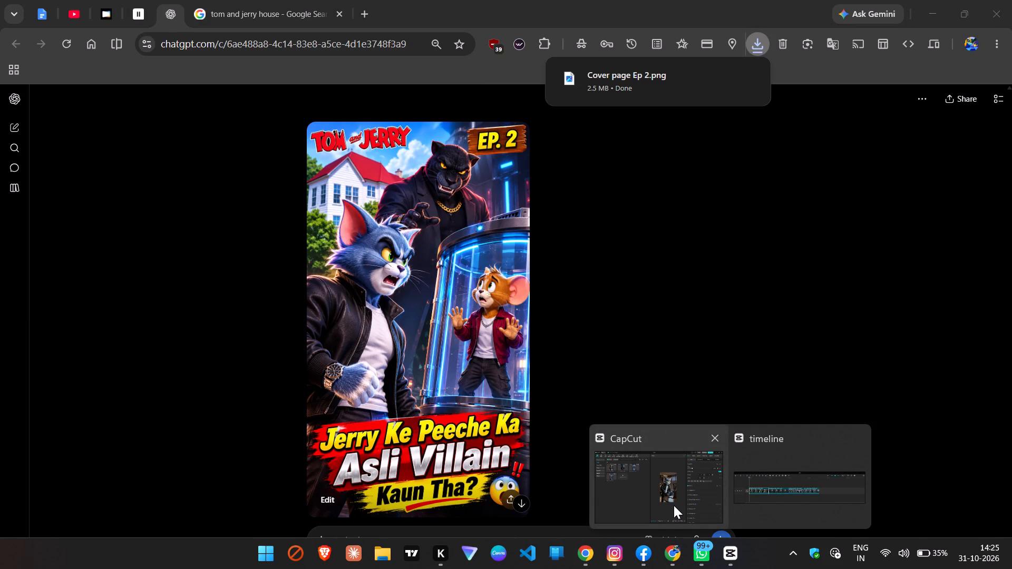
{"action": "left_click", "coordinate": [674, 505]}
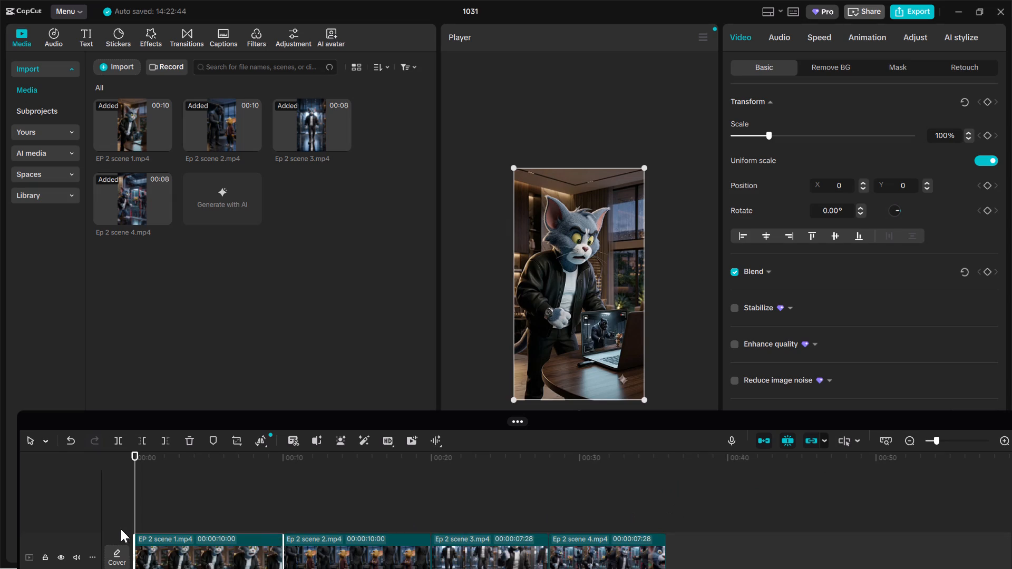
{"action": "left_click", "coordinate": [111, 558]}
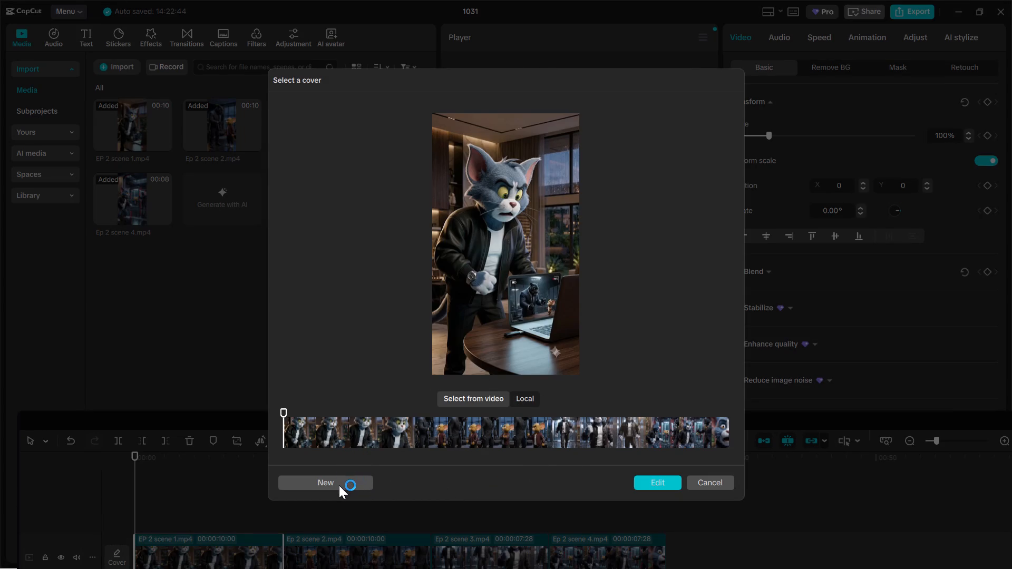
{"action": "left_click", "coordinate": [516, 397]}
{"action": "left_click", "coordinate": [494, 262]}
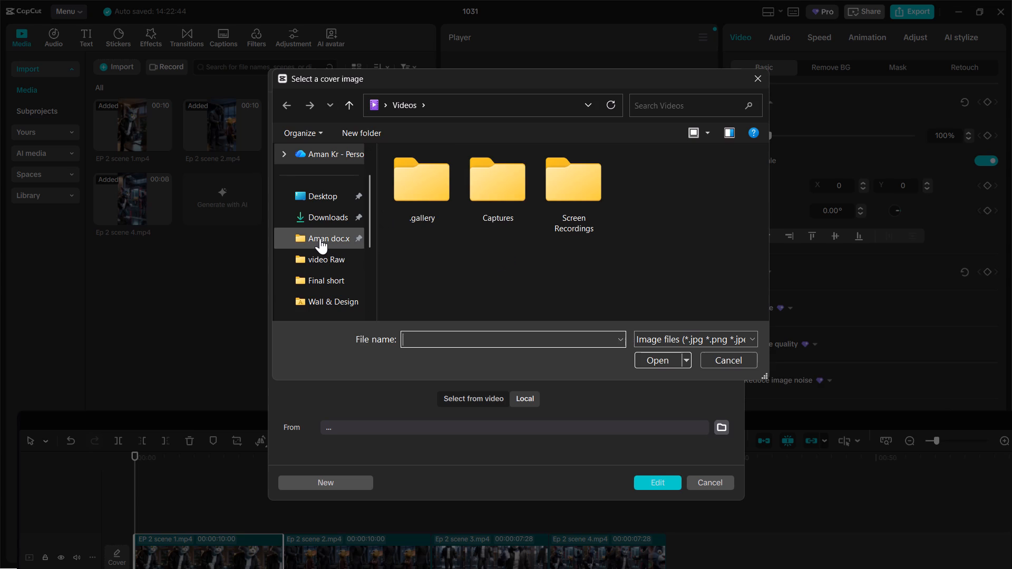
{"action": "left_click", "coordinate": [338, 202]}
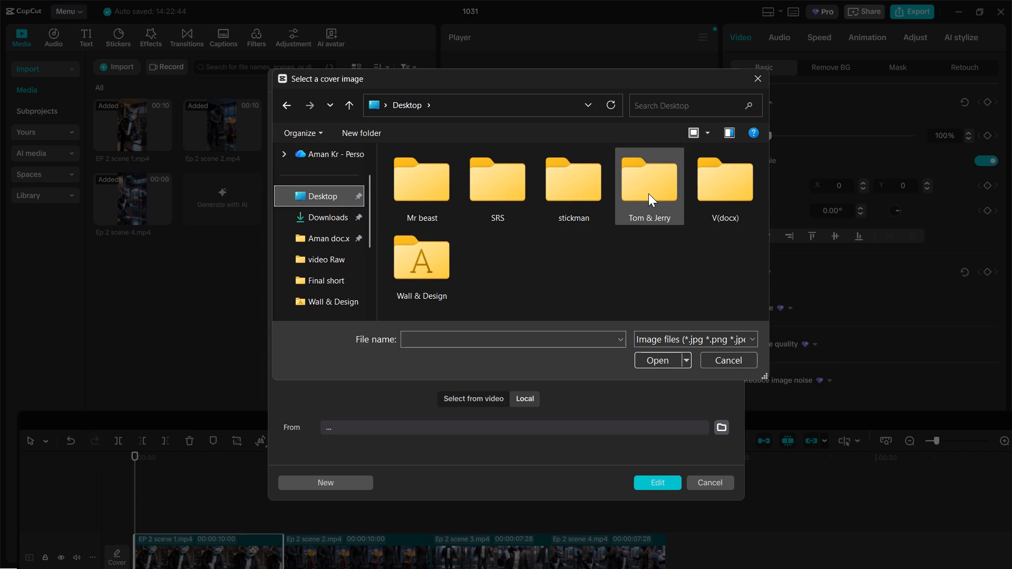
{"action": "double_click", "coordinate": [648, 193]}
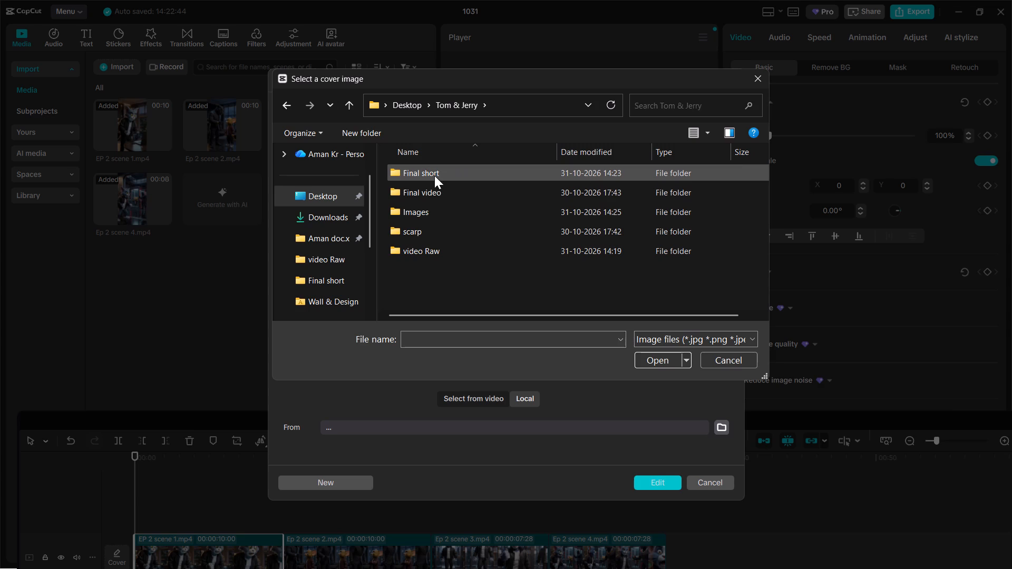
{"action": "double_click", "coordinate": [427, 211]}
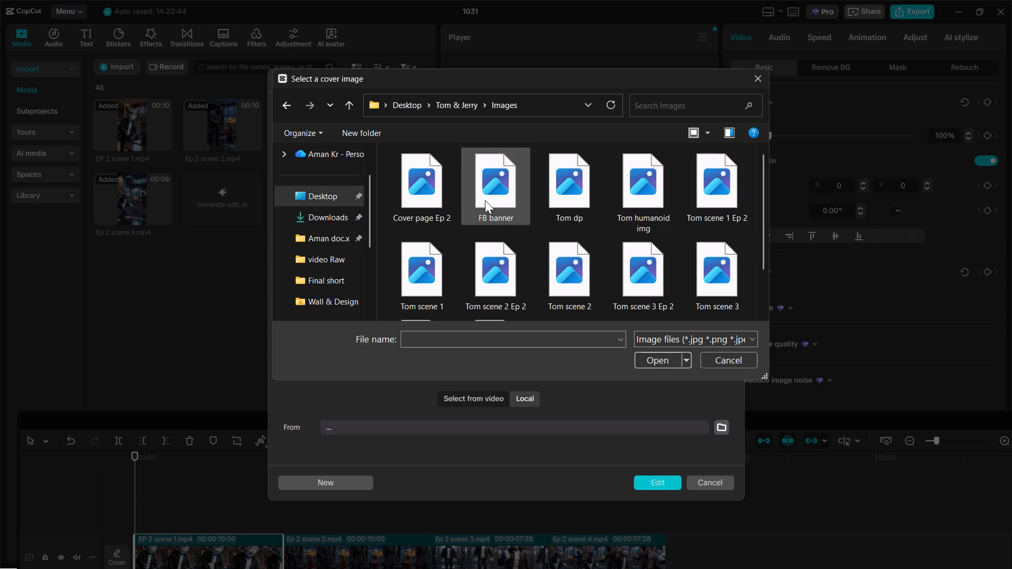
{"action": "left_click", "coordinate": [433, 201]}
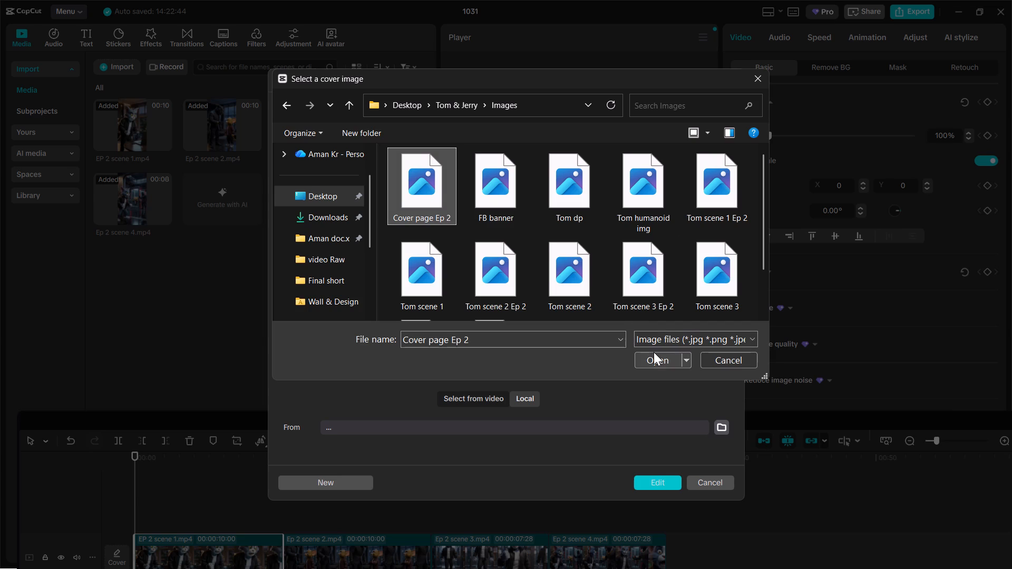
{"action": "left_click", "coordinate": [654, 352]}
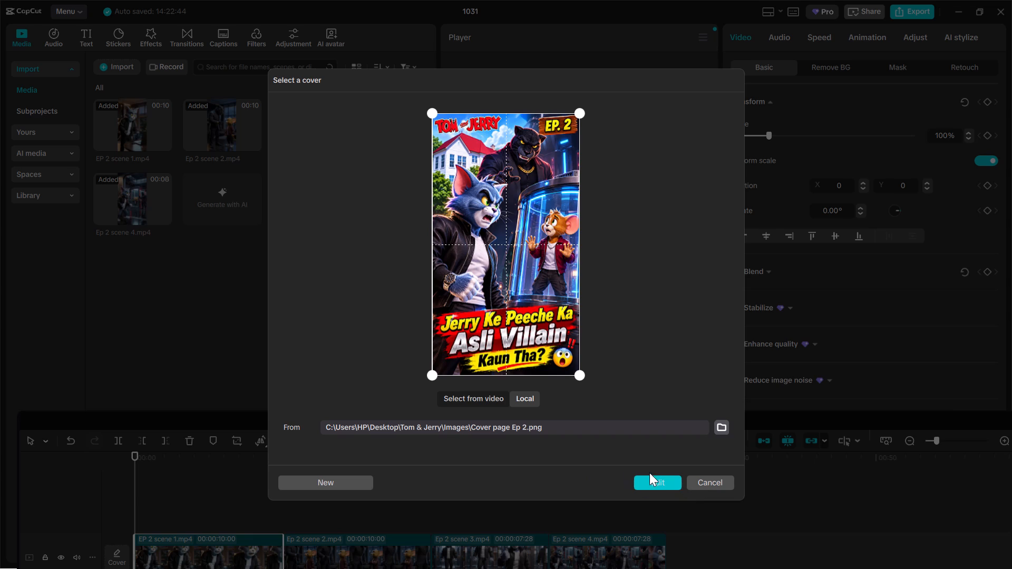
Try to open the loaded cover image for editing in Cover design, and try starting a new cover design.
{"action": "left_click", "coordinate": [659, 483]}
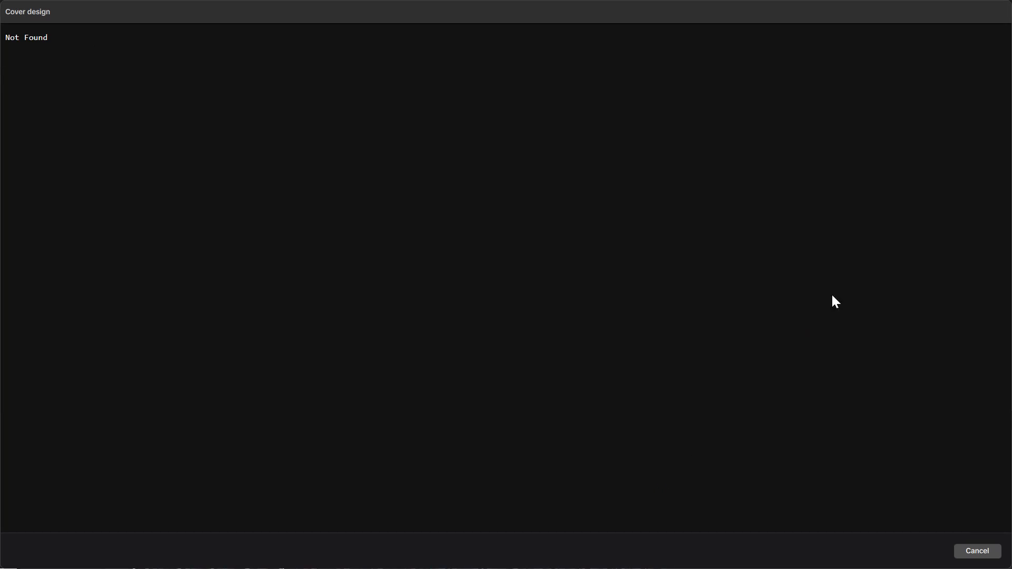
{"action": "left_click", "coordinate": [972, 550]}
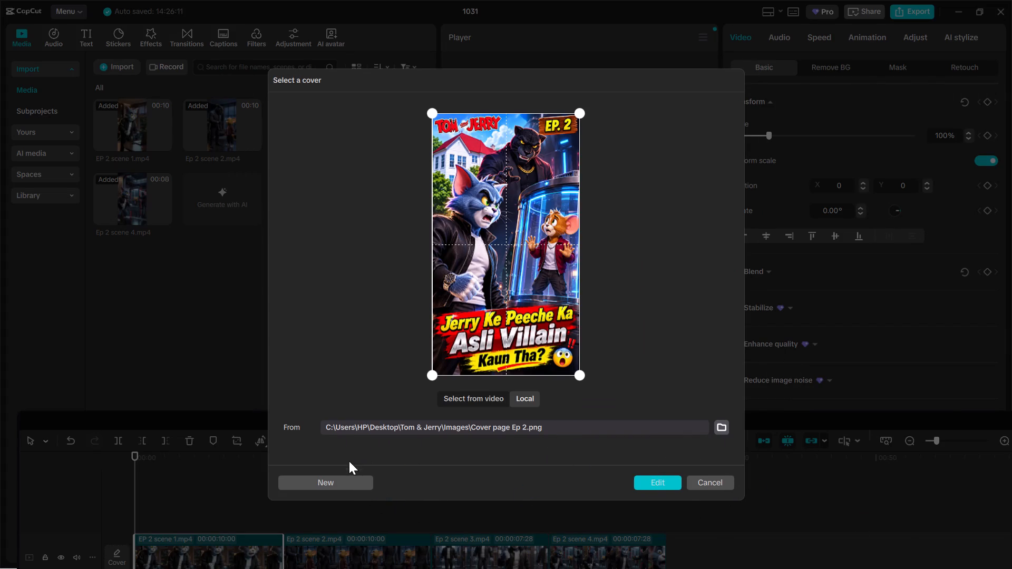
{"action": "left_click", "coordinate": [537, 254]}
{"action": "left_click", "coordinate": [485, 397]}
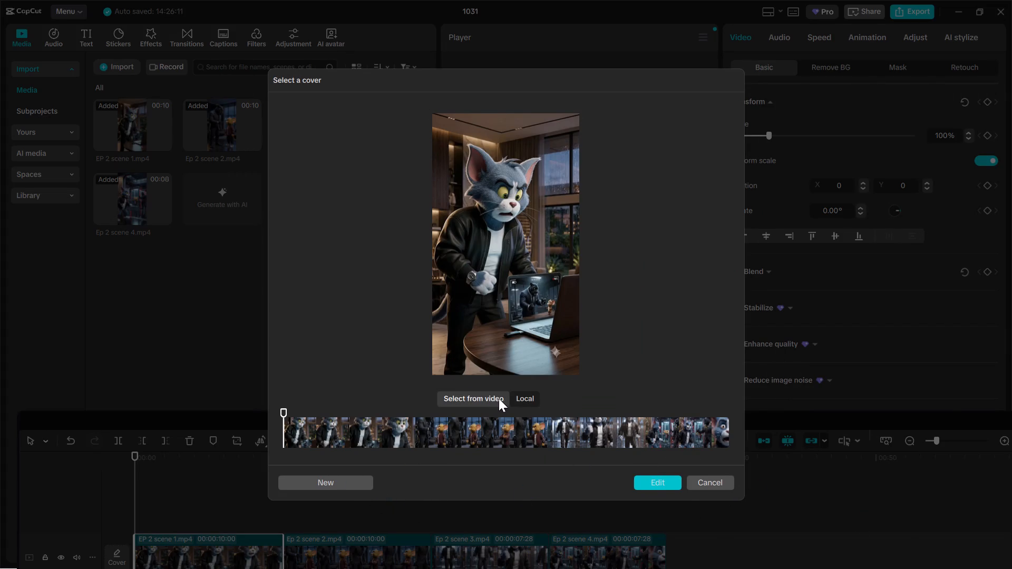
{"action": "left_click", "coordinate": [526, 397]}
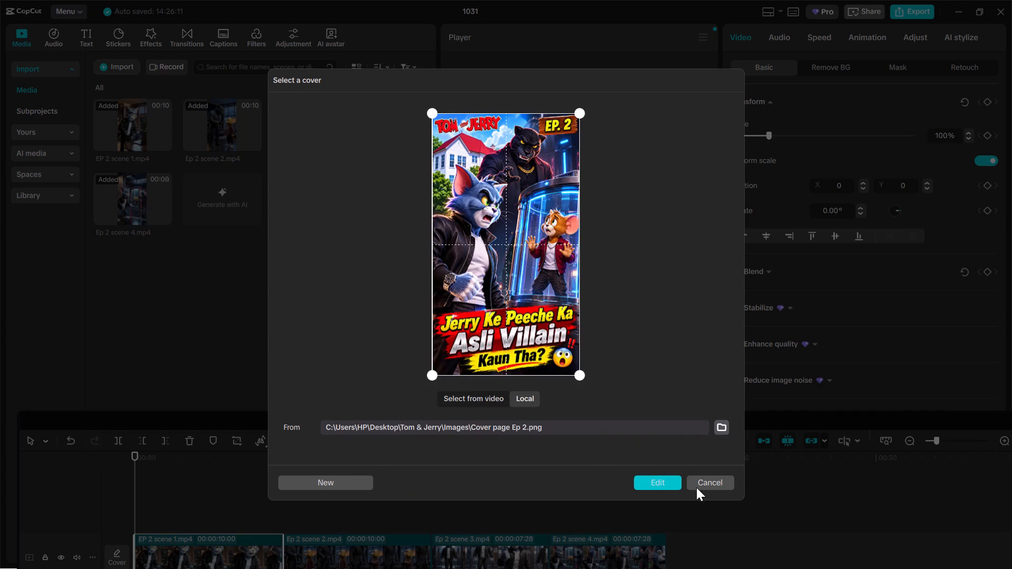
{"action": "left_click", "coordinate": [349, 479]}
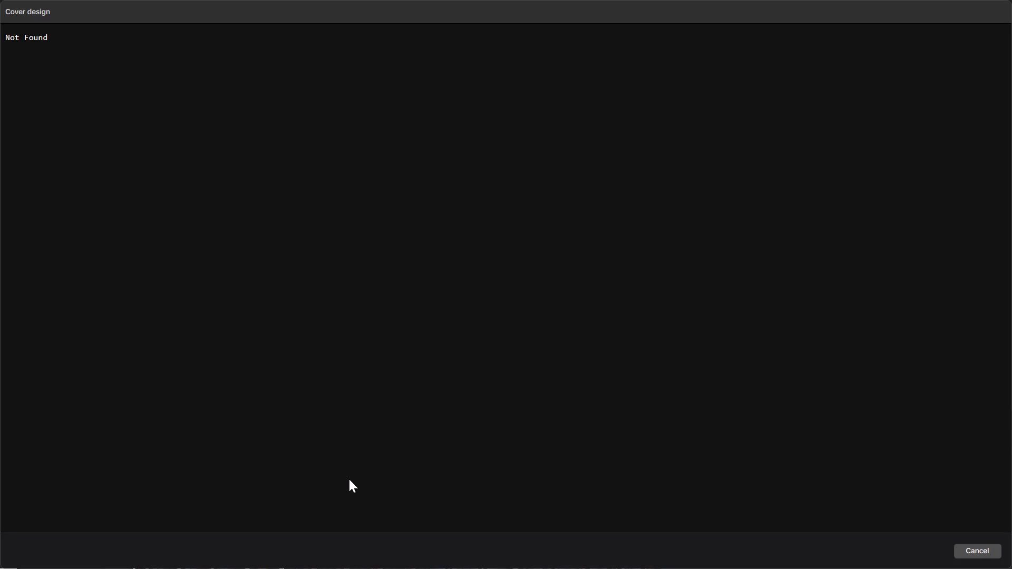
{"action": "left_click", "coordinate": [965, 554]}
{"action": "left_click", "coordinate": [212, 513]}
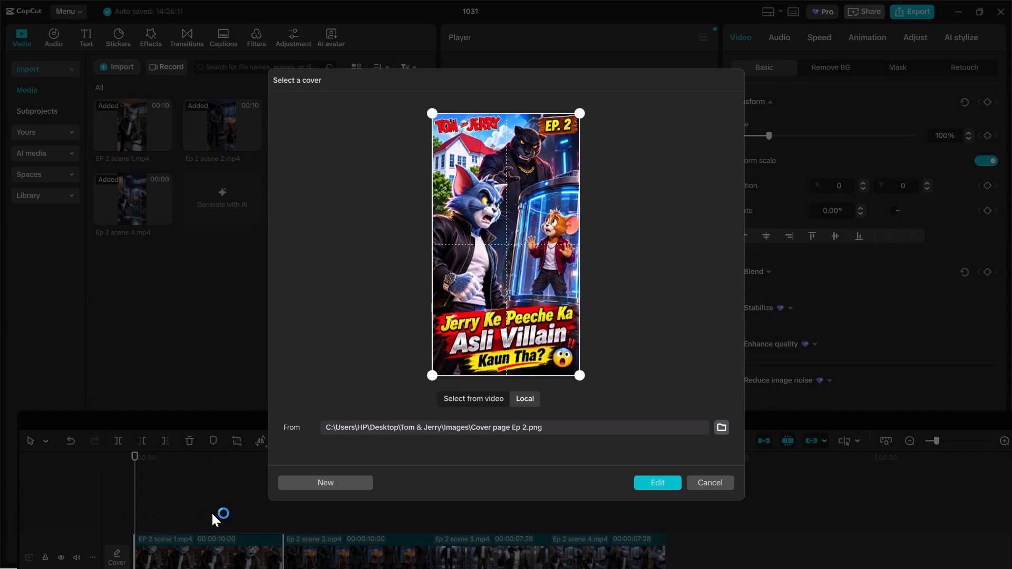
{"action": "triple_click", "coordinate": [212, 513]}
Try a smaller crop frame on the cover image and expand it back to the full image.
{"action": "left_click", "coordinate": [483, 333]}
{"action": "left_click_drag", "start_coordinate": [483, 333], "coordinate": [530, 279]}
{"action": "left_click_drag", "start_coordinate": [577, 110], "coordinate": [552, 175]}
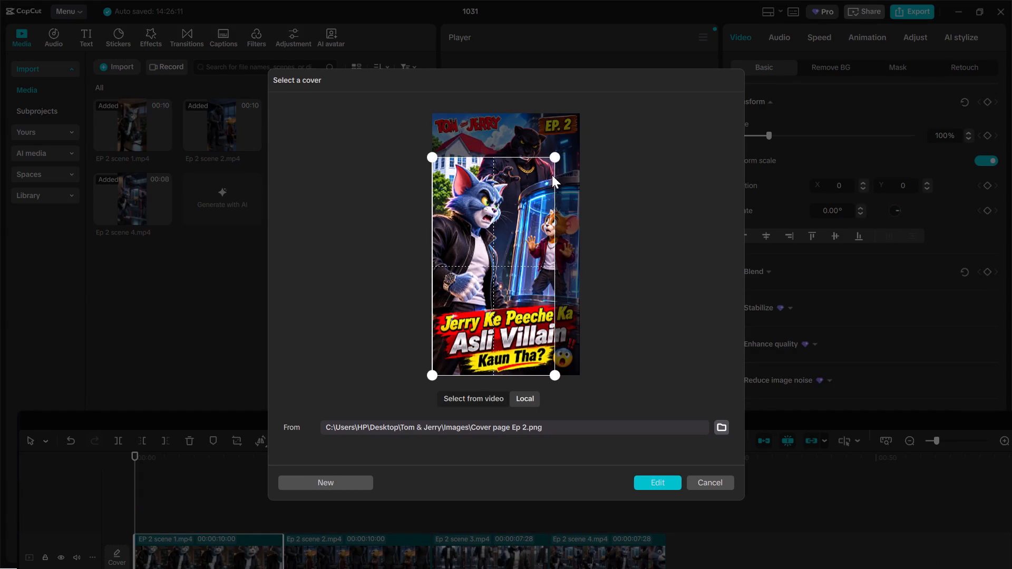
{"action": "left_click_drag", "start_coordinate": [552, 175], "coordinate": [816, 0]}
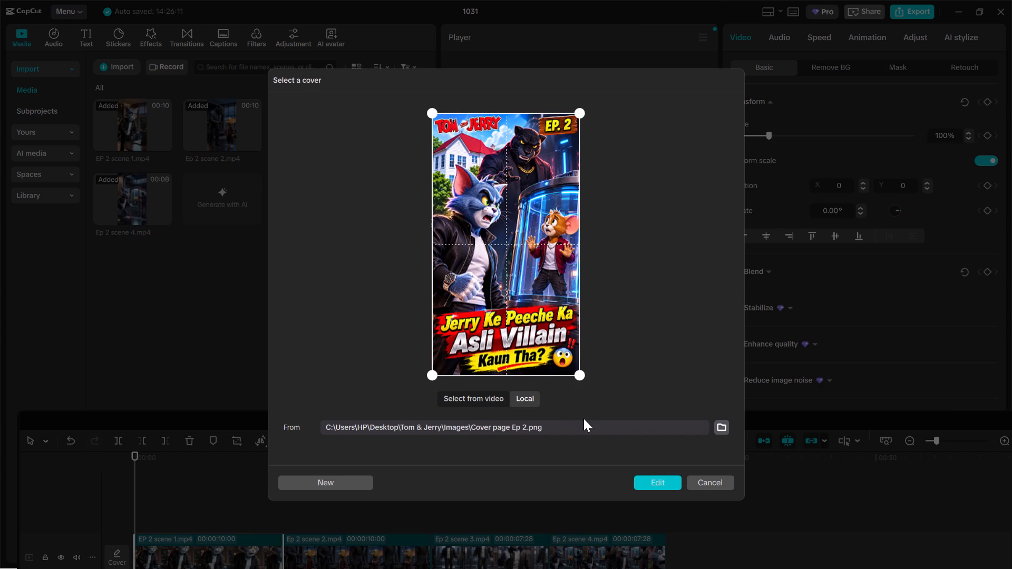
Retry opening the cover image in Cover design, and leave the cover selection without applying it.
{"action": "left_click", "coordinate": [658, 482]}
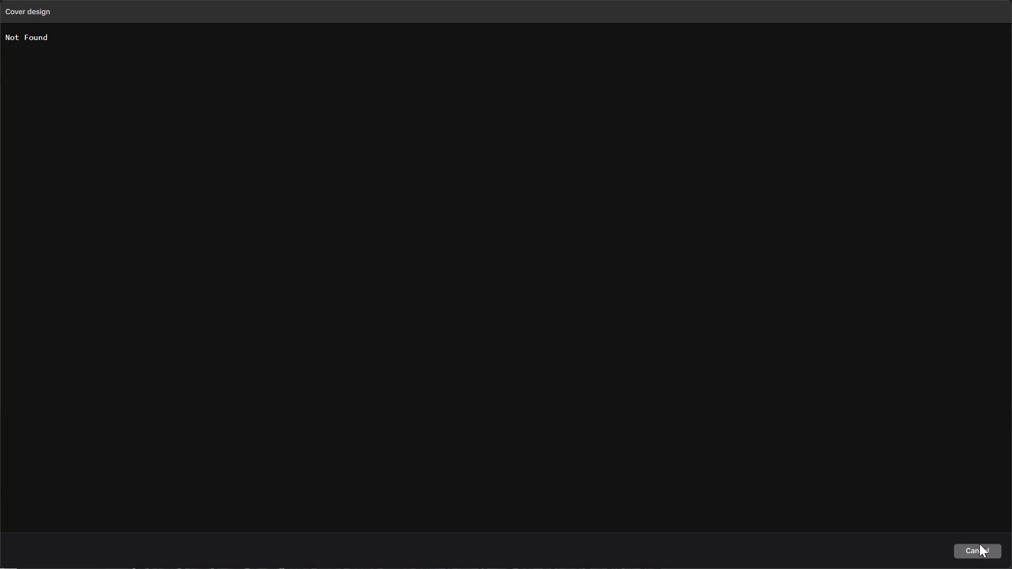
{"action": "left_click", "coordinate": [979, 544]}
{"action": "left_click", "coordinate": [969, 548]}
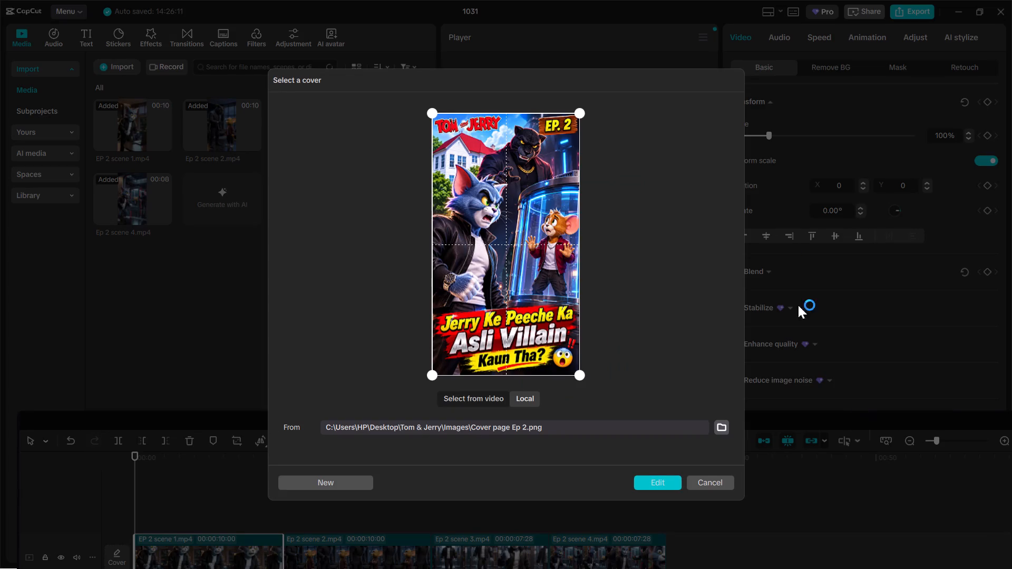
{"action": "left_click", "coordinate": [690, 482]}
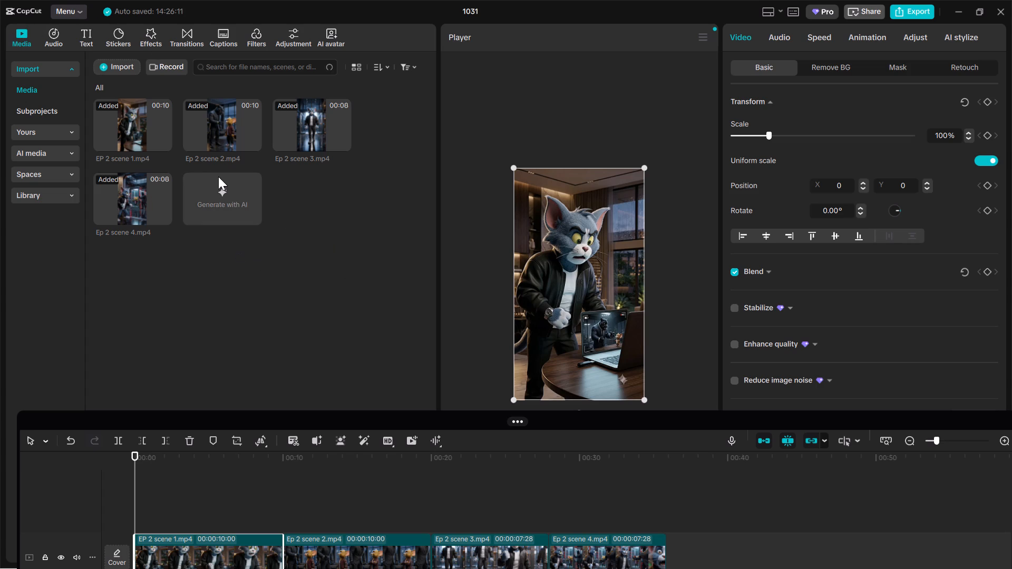
Undo all edits in project 1031 back to an empty media library and an empty timeline.
{"action": "scroll", "coordinate": [268, 306], "scroll_direction": "down", "scroll_amount": 2}
{"action": "key", "text": "ctrl+z"}
{"action": "key", "text": "ctrl+z"}
{"action": "key", "text": "ctrl+z"}
{"action": "key", "text": "ctrl+z"}
{"action": "key", "text": "ctrl+z"}
{"action": "key", "text": "ctrl+z"}
{"action": "key", "text": "ctrl+z"}
{"action": "key", "text": "ctrl+z"}
{"action": "key", "text": "ctrl+z"}
{"action": "key", "text": "ctrl+z"}
{"action": "key", "text": "ctrl+z"}
{"action": "key", "text": "ctrl+z"}
{"action": "key", "text": "ctrl+z"}
{"action": "key", "text": "ctrl+z"}
{"action": "key", "text": "ctrl+z"}
{"action": "key", "text": "ctrl+z"}
{"action": "key", "text": "ctrl+z"}
{"action": "key", "text": "ctrl+z"}
{"action": "key", "text": "ctrl+z"}
{"action": "key", "text": "ctrl+z"}
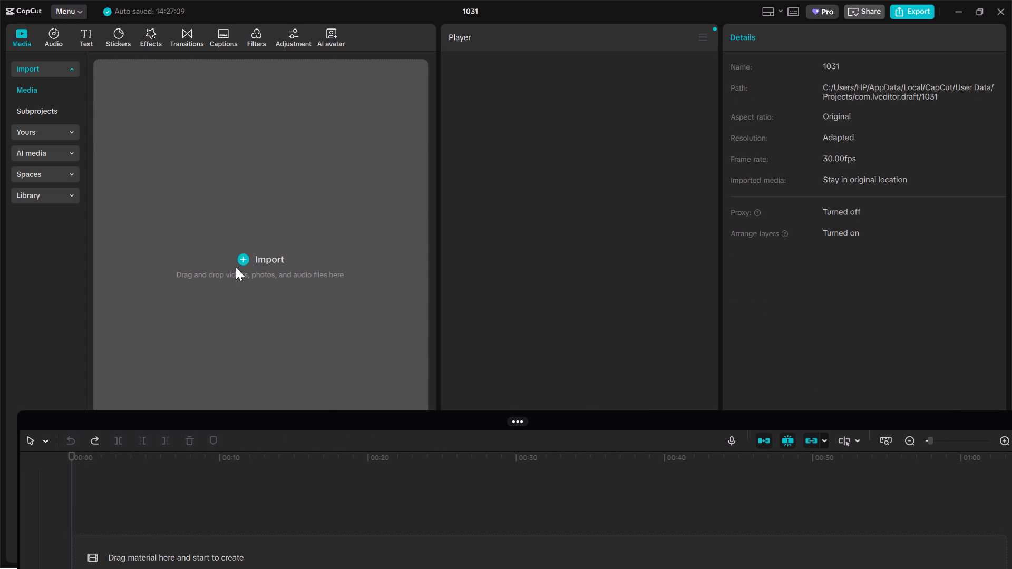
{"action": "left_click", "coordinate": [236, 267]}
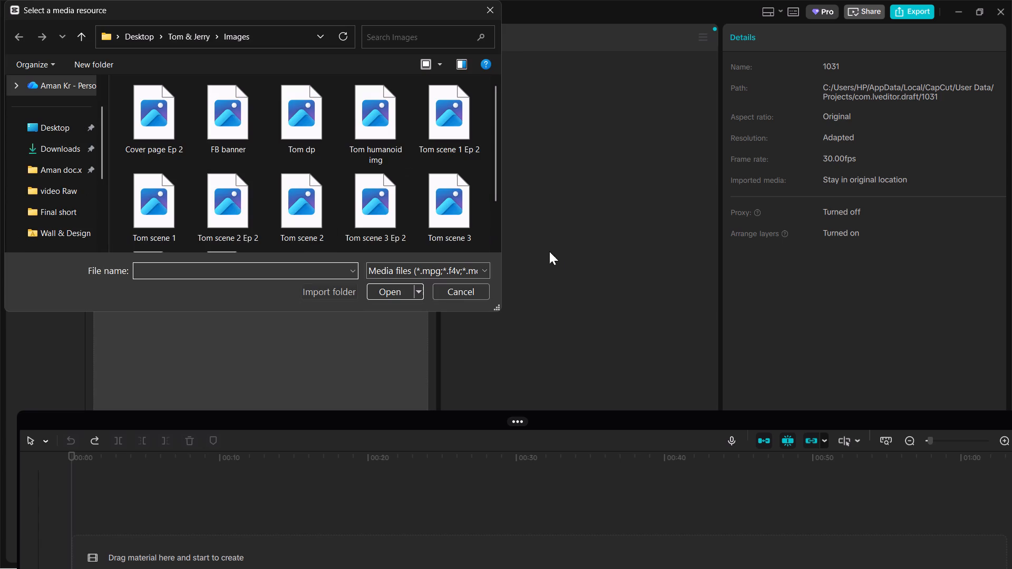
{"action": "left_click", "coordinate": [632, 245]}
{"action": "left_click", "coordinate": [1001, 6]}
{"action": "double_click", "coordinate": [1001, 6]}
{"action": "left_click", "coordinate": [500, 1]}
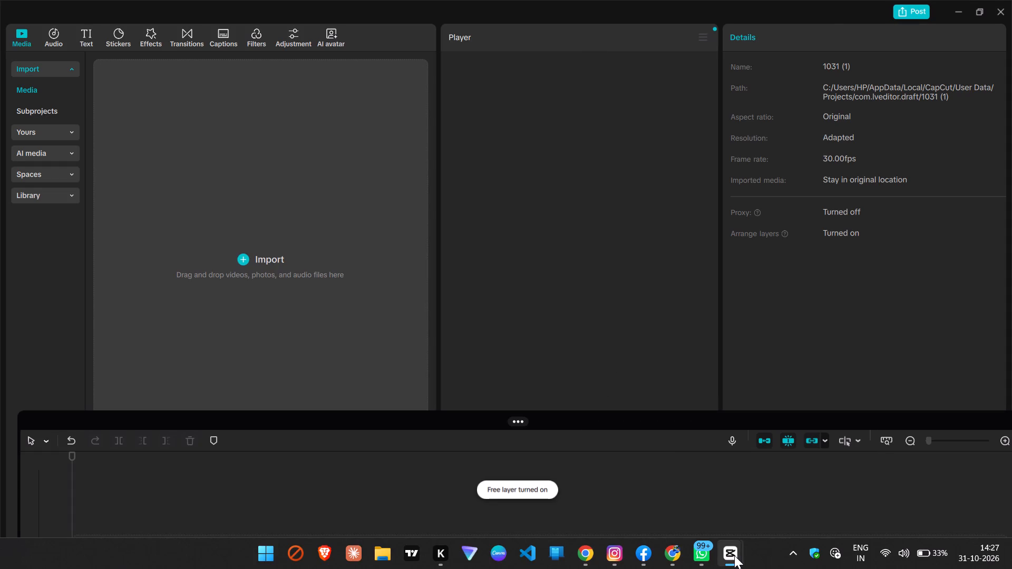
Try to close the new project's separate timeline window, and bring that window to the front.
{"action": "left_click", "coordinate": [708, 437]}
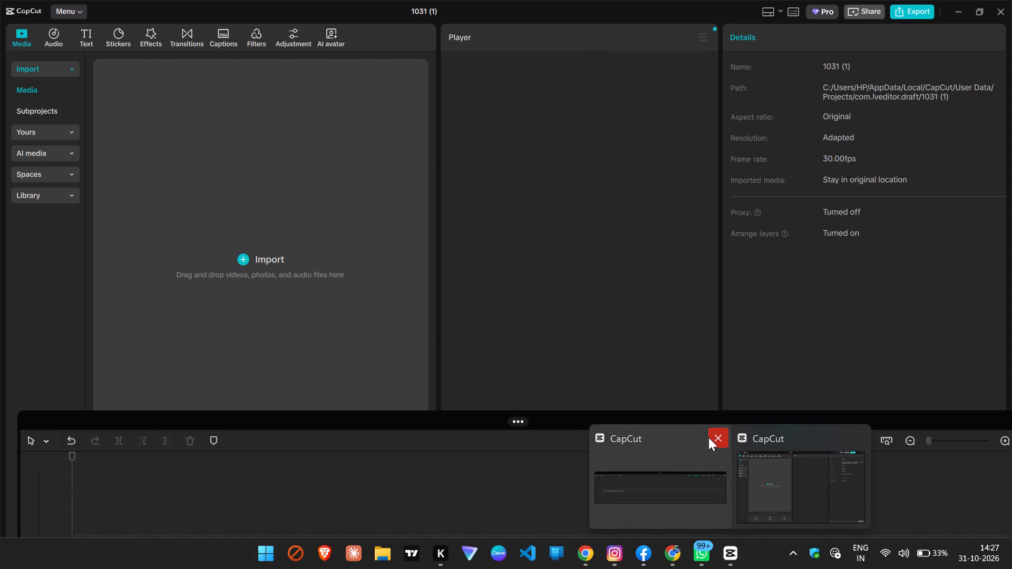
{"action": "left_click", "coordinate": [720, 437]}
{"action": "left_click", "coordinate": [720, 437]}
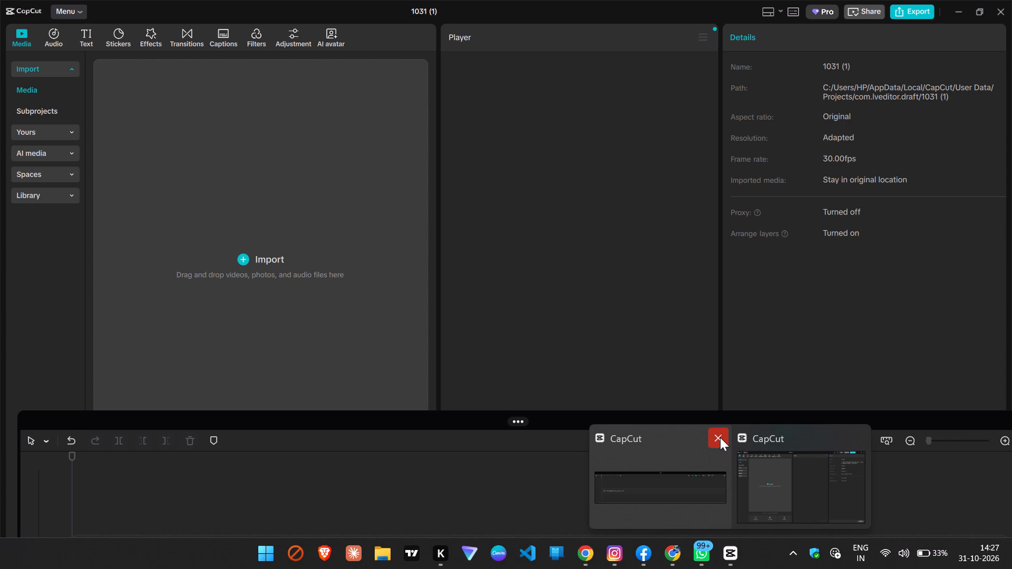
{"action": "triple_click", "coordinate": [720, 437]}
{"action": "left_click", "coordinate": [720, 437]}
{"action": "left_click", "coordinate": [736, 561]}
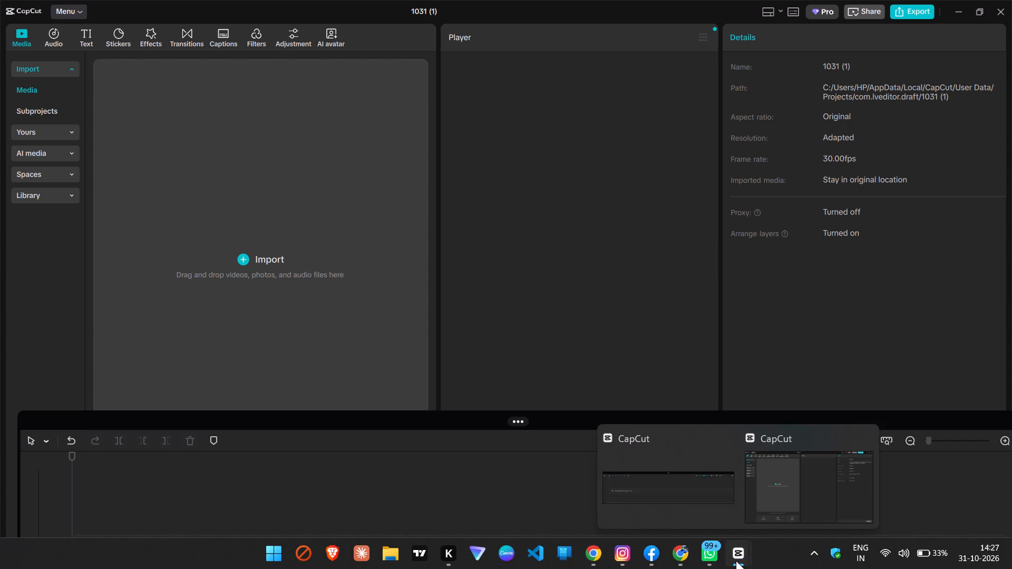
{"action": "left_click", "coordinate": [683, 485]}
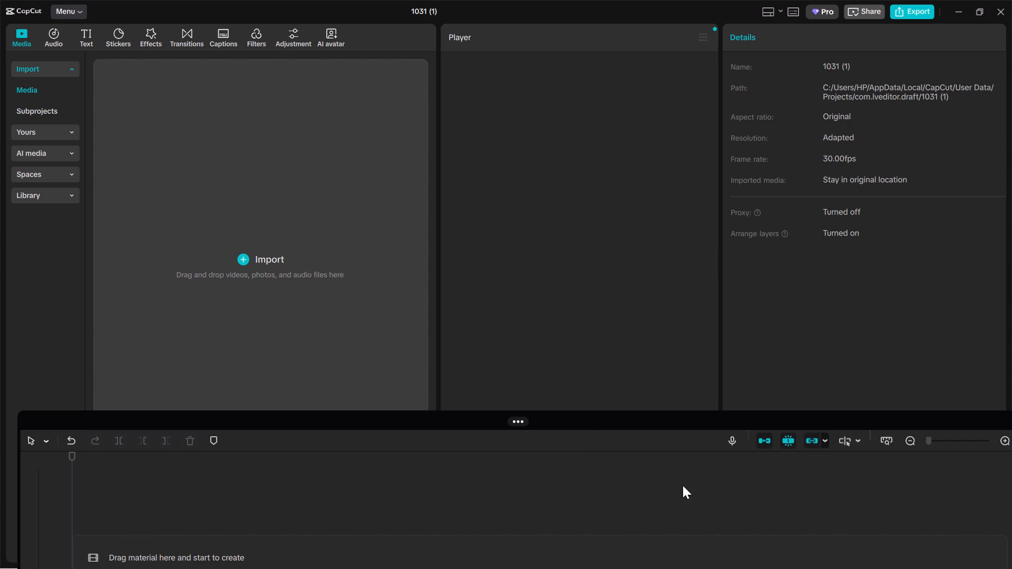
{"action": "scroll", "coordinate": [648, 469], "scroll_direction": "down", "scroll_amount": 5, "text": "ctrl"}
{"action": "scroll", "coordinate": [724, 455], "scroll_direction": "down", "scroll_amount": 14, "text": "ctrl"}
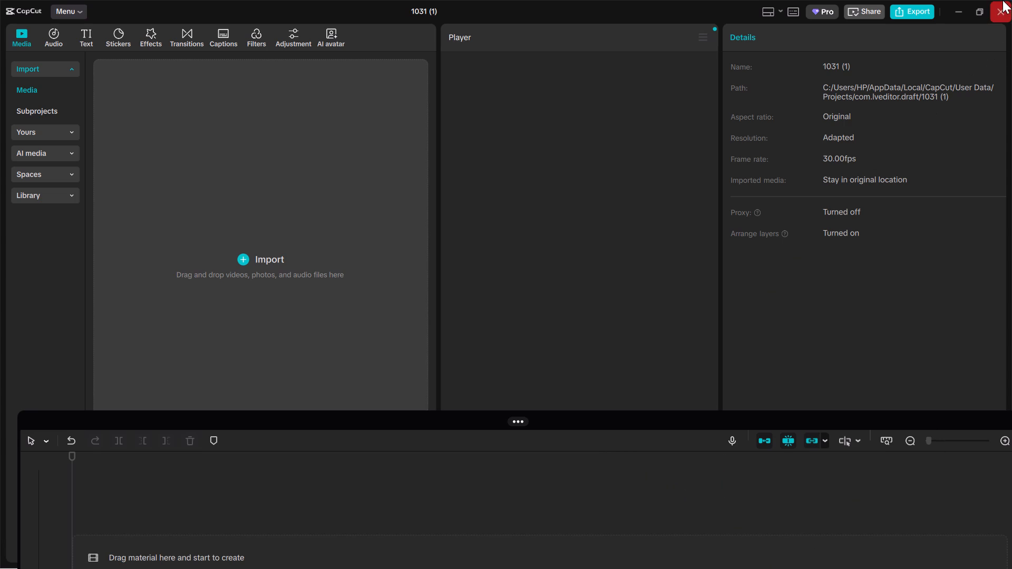
Close the new empty project and quit CapCut.
{"action": "left_click", "coordinate": [998, 7]}
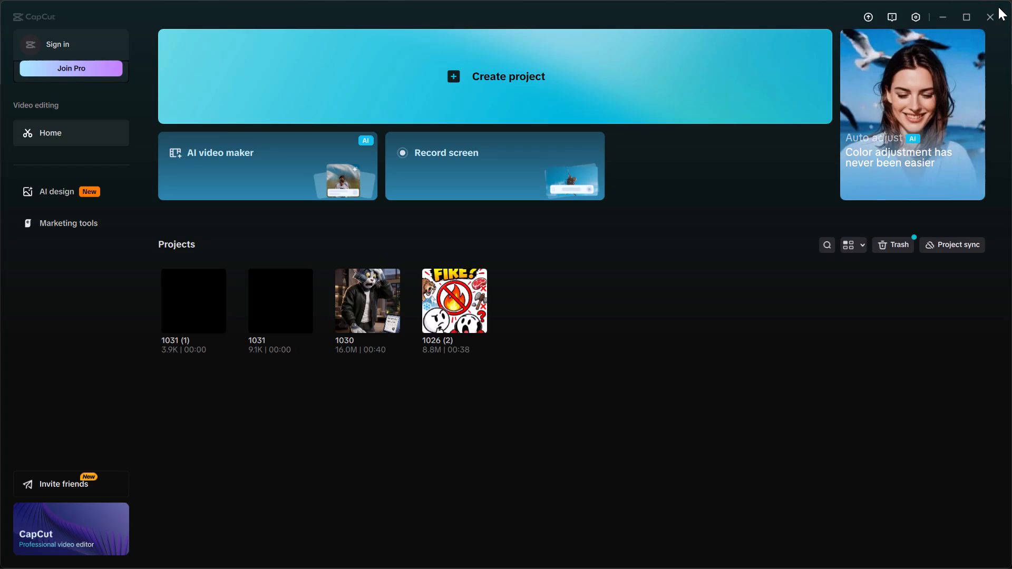
{"action": "left_click", "coordinate": [986, 16]}
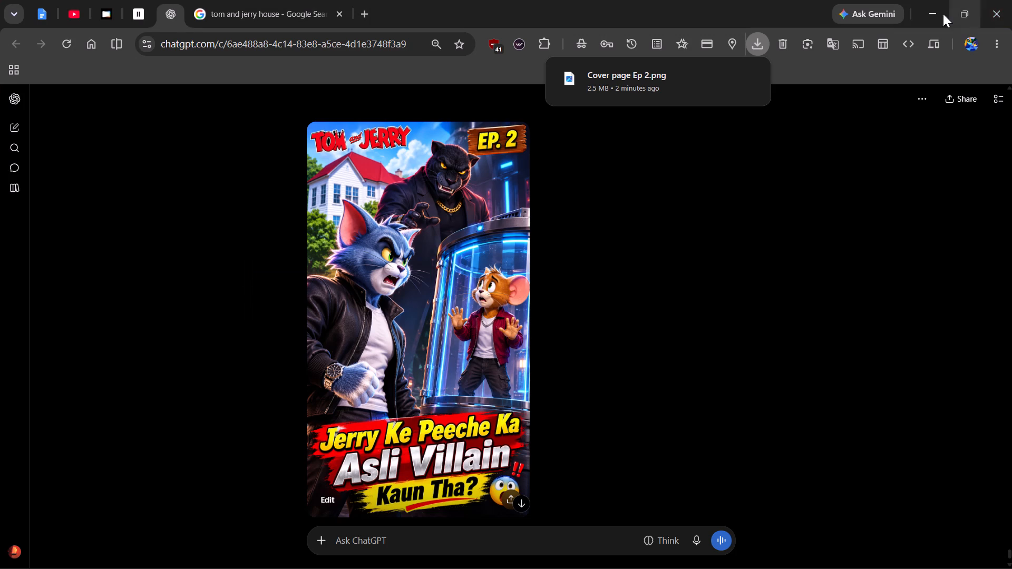
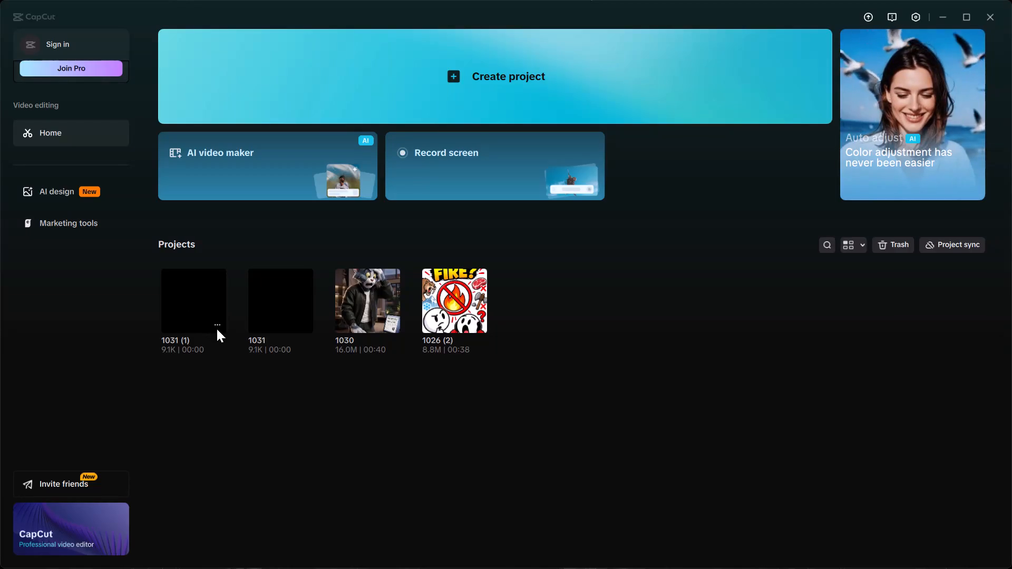
Delete the two empty projects, 1031 (1) and 1031, from the project overview by moving them to Trash.
{"action": "left_click", "coordinate": [218, 326]}
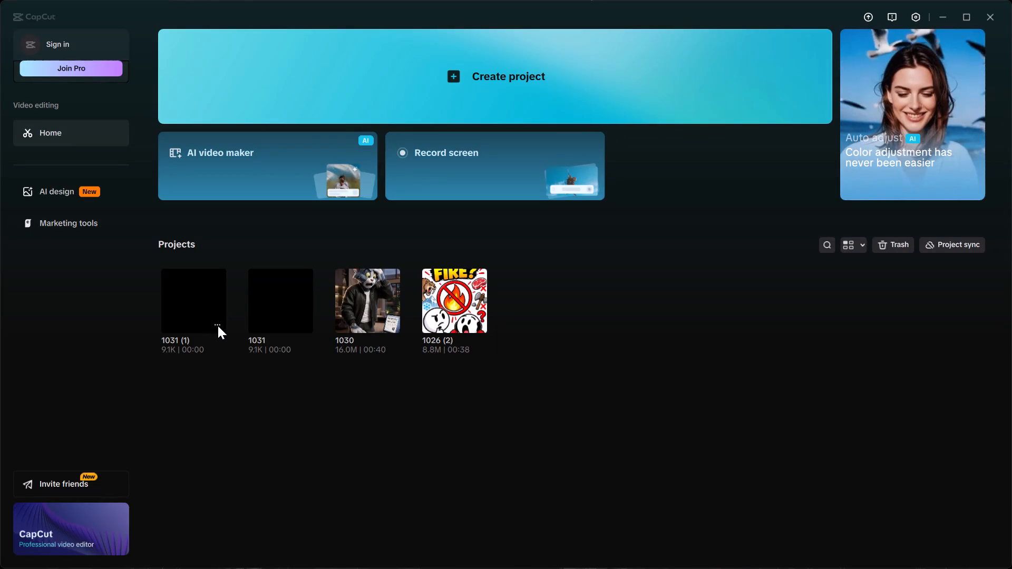
{"action": "left_click", "coordinate": [230, 397]}
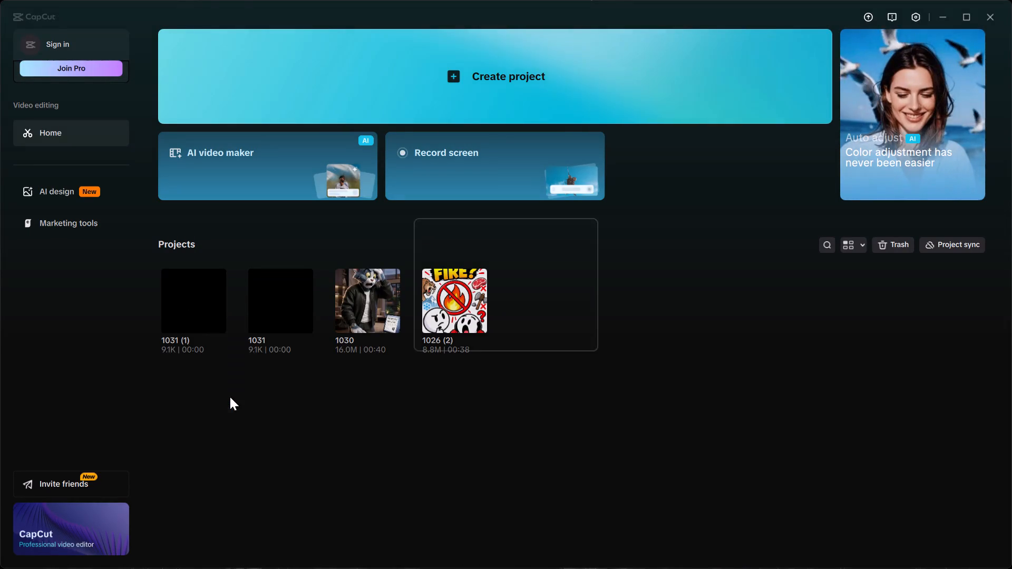
{"action": "left_click", "coordinate": [453, 327]}
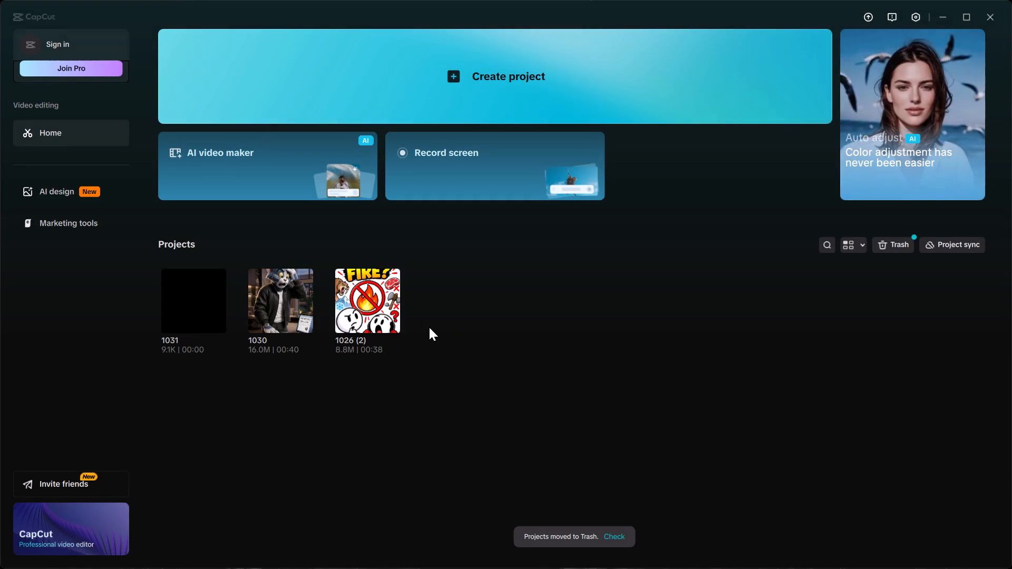
{"action": "left_click", "coordinate": [219, 321]}
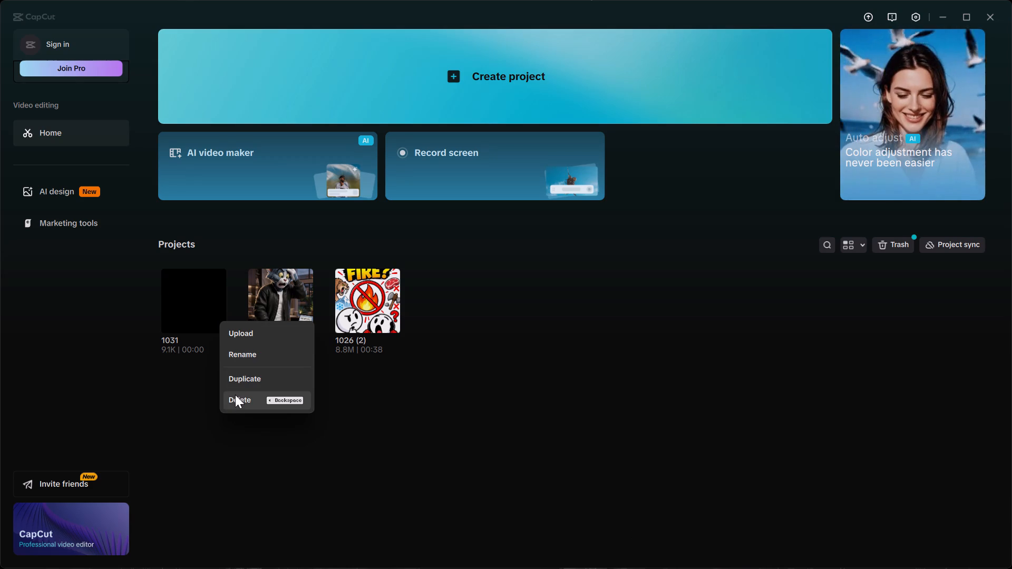
{"action": "left_click", "coordinate": [235, 395]}
{"action": "left_click", "coordinate": [465, 332]}
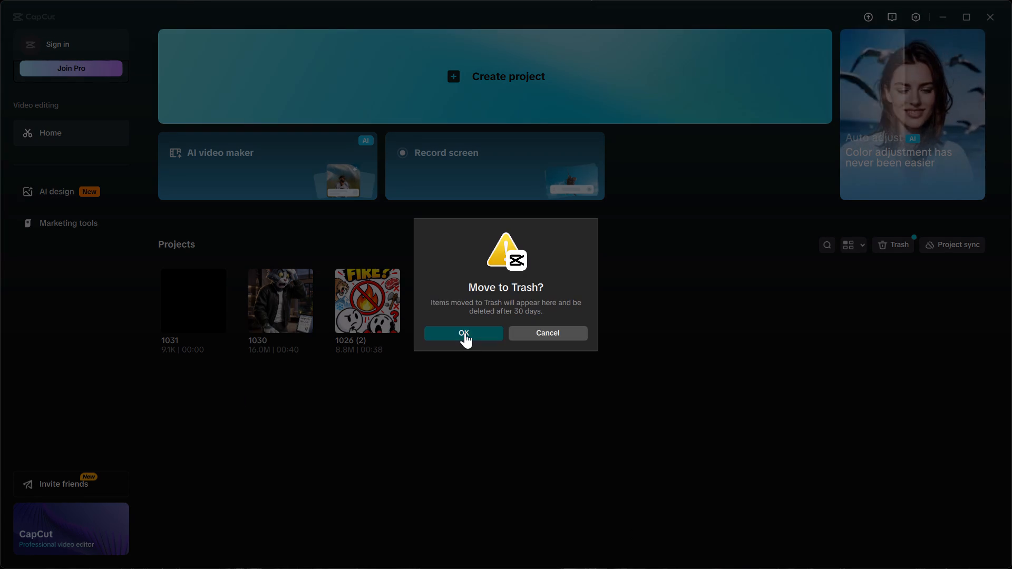
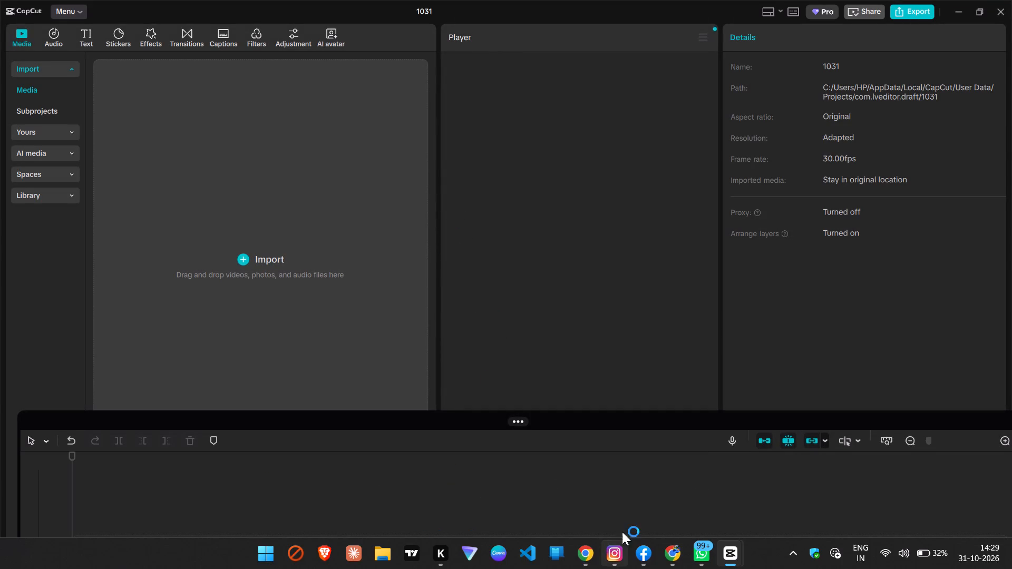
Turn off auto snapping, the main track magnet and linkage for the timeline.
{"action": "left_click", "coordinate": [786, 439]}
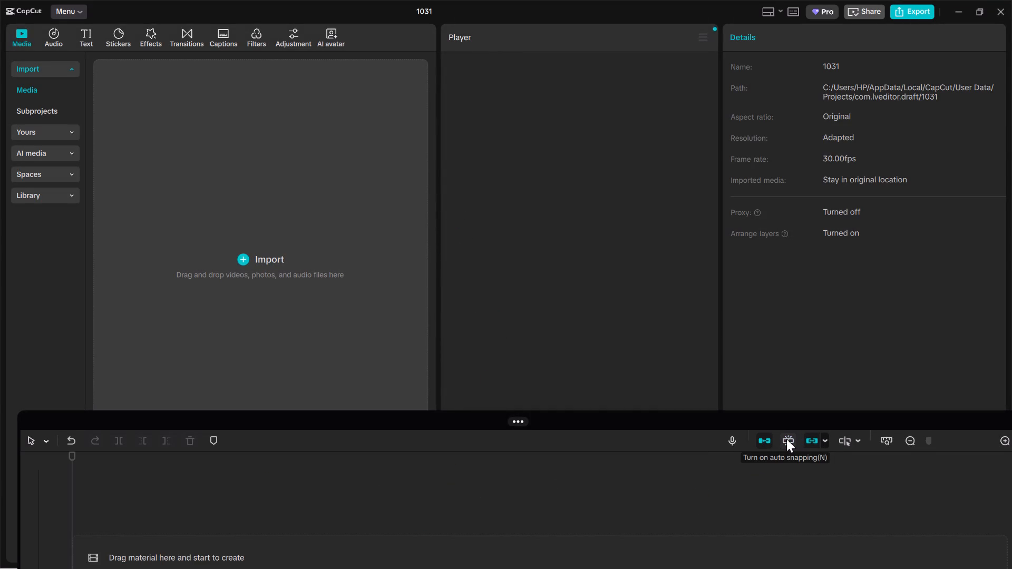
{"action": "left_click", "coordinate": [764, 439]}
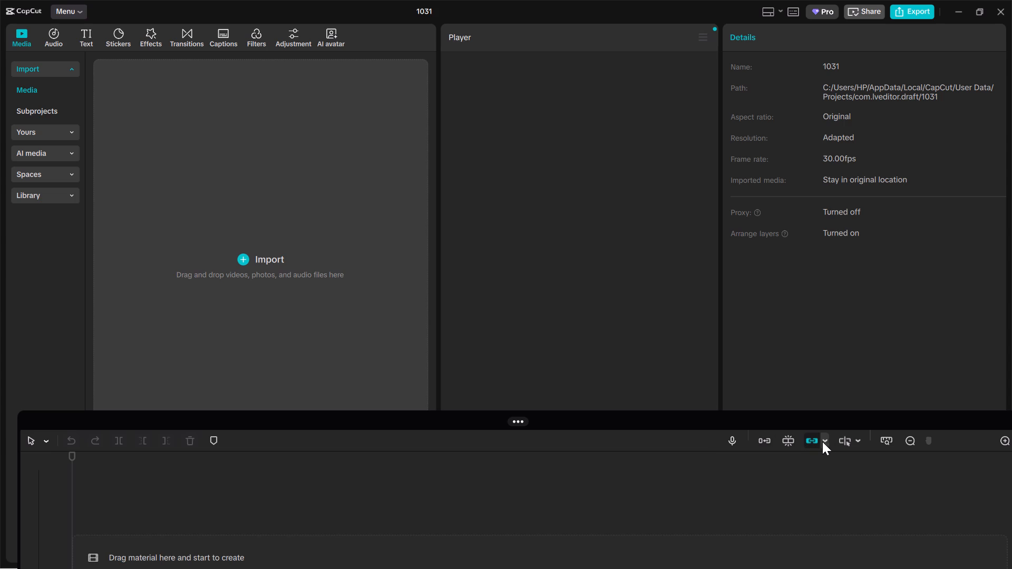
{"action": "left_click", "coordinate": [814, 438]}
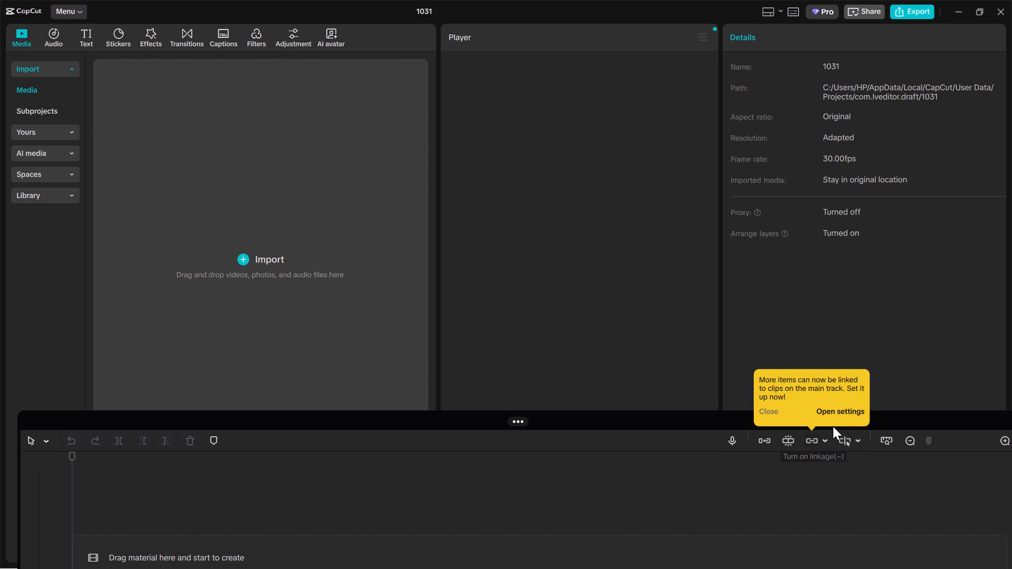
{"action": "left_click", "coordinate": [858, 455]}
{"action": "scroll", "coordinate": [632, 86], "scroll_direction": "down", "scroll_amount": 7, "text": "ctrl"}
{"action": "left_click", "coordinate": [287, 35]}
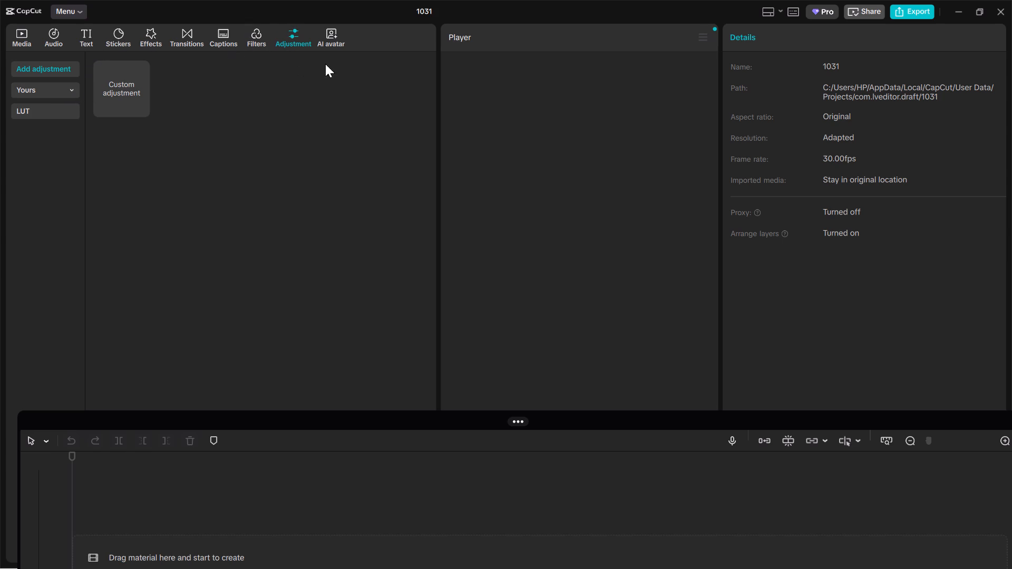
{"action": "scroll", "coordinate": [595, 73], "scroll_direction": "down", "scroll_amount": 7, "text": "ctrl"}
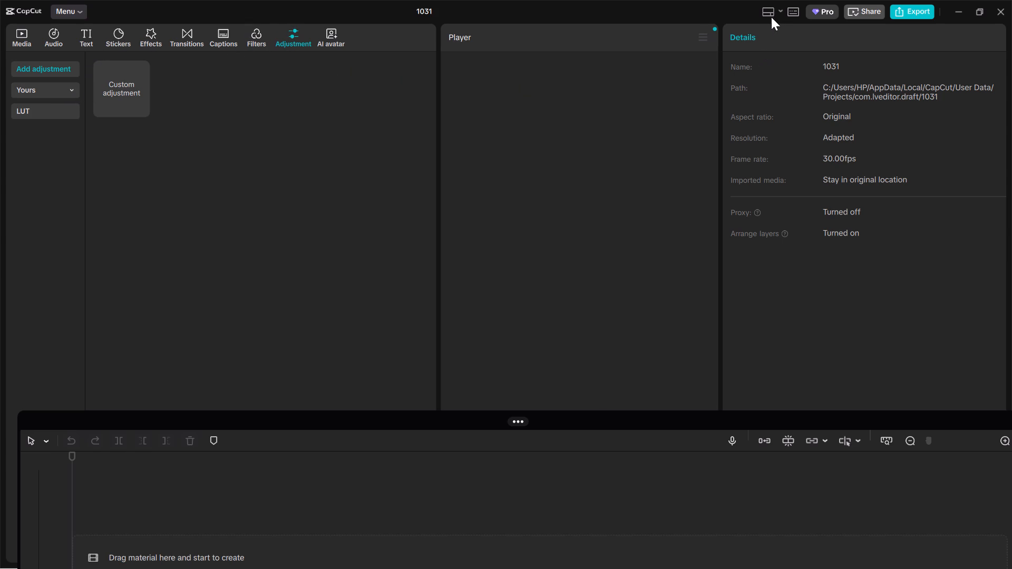
Switch the workspace layout to Media and back to Default so the timeline fits the window.
{"action": "left_click", "coordinate": [780, 11]}
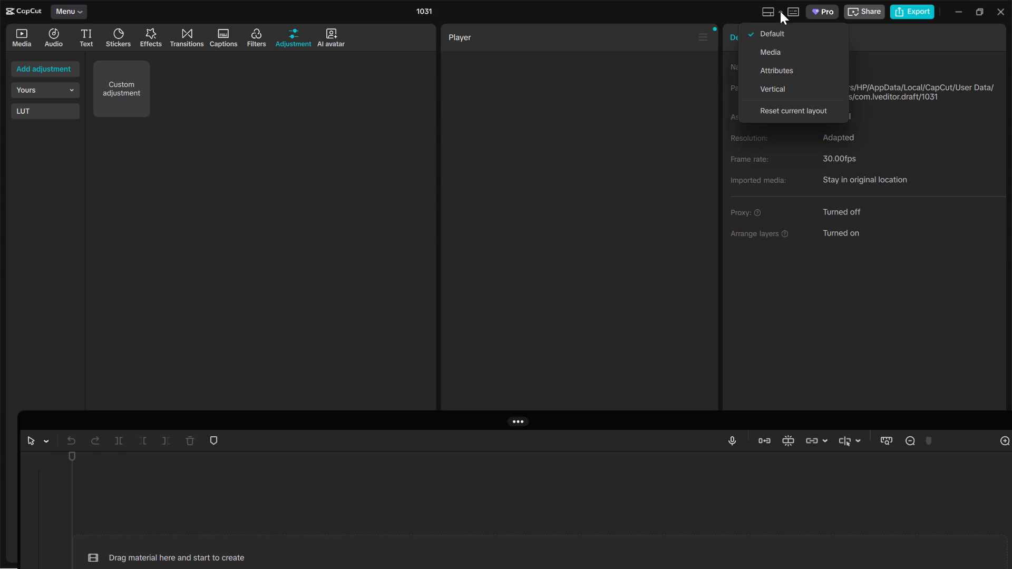
{"action": "left_click", "coordinate": [810, 56]}
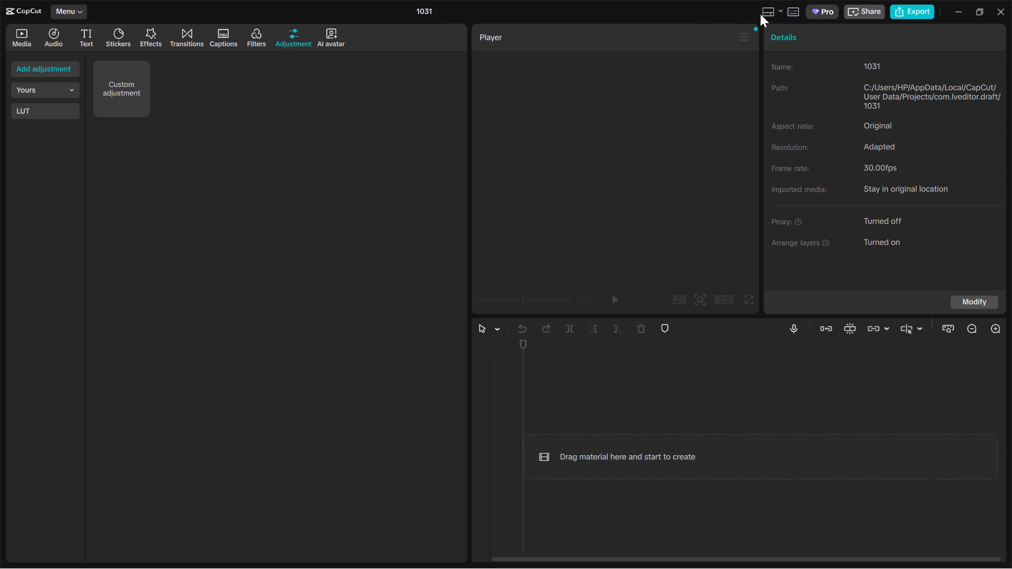
{"action": "left_click", "coordinate": [779, 13]}
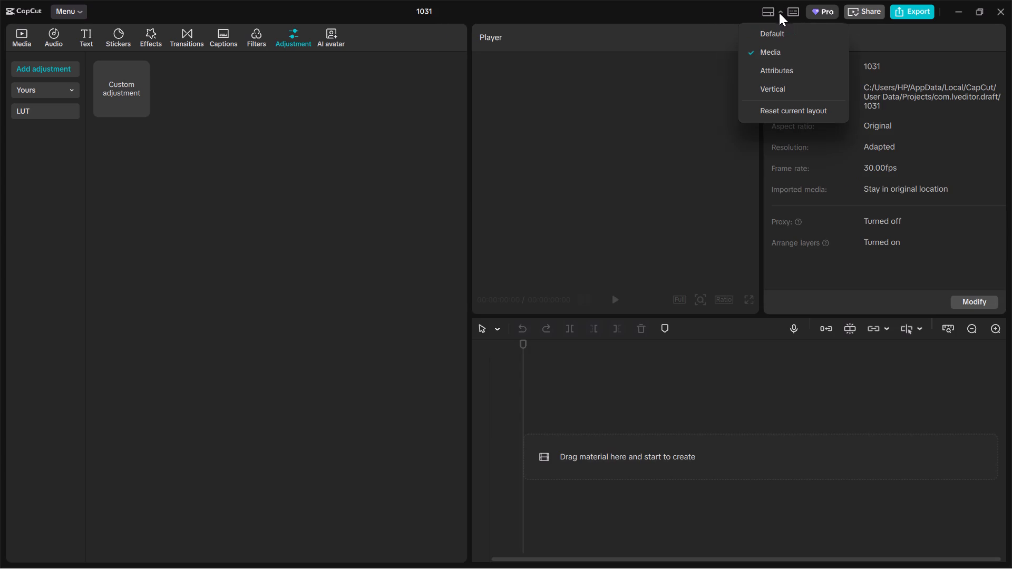
{"action": "left_click", "coordinate": [775, 30]}
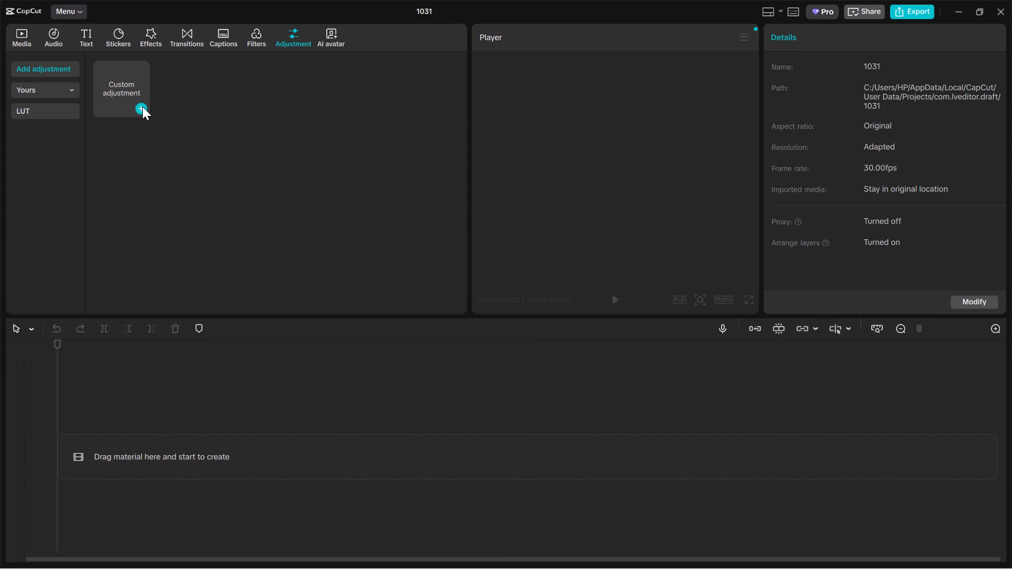
Import the four videos EP 2 scene 1 through Ep 2 scene 4 from the Desktop folder Tom & Jerry > video Raw.
{"action": "left_click", "coordinate": [23, 32]}
{"action": "left_click", "coordinate": [256, 146]}
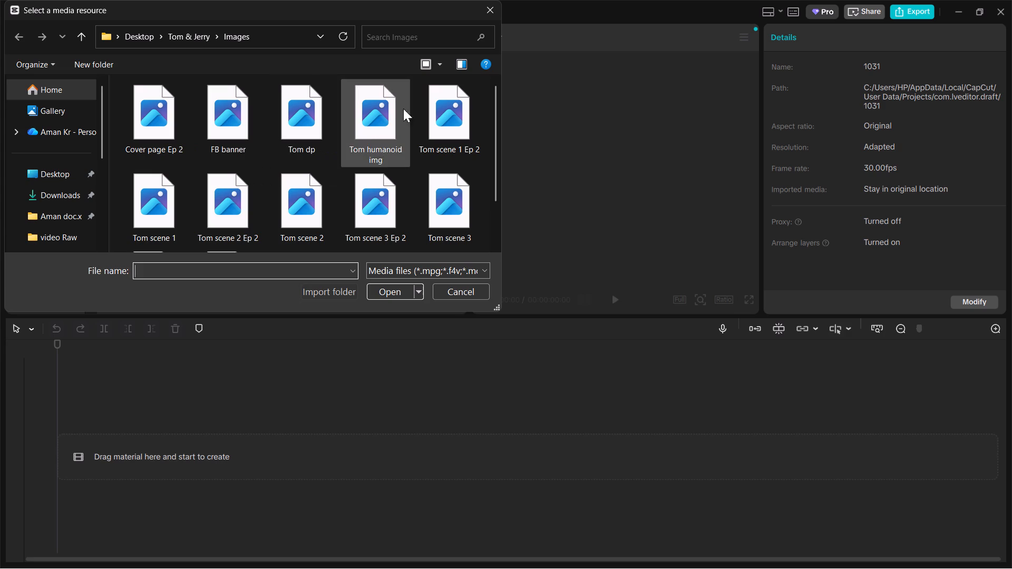
{"action": "scroll", "coordinate": [339, 150], "scroll_direction": "down", "scroll_amount": 1, "text": "ctrl"}
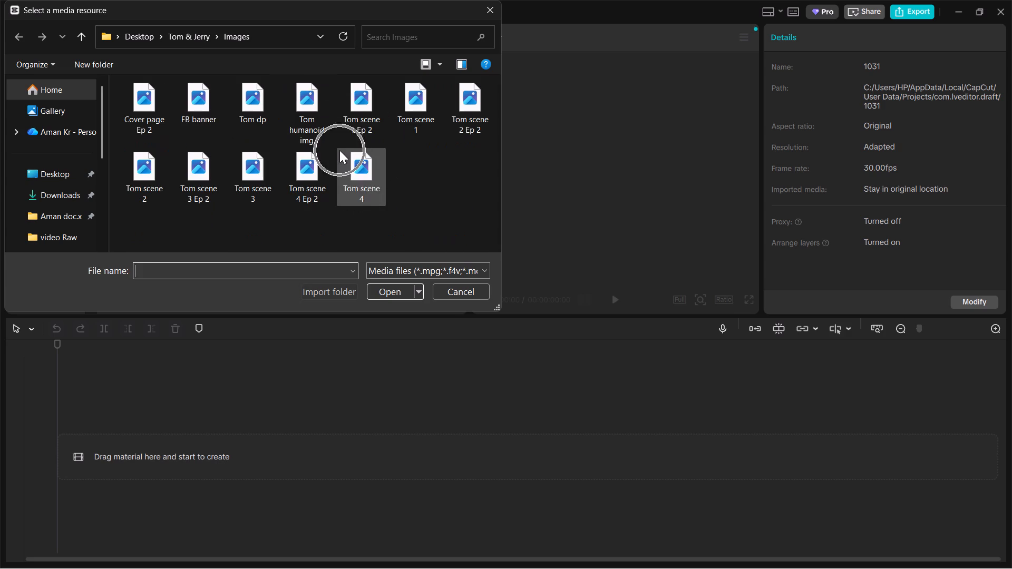
{"action": "left_click", "coordinate": [60, 176]}
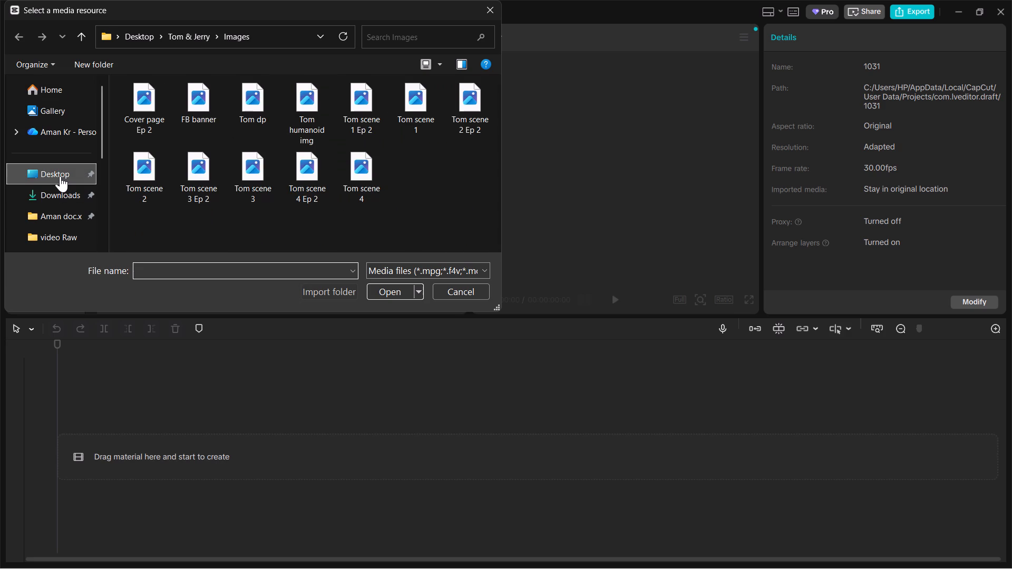
{"action": "double_click", "coordinate": [397, 144]}
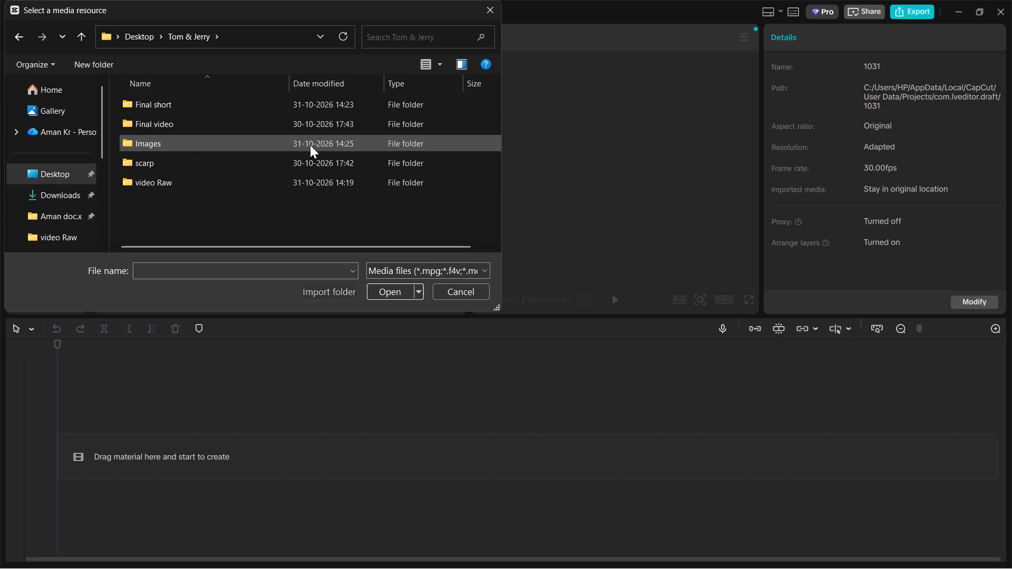
{"action": "double_click", "coordinate": [187, 183]}
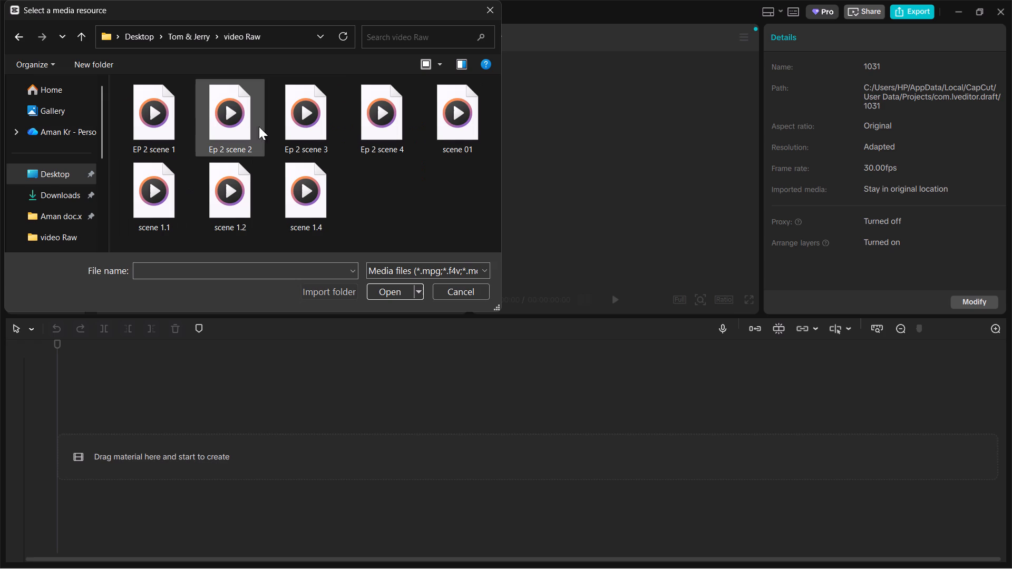
{"action": "left_click", "coordinate": [160, 105], "text": "ctrl"}
{"action": "left_click", "coordinate": [232, 109], "text": "ctrl"}
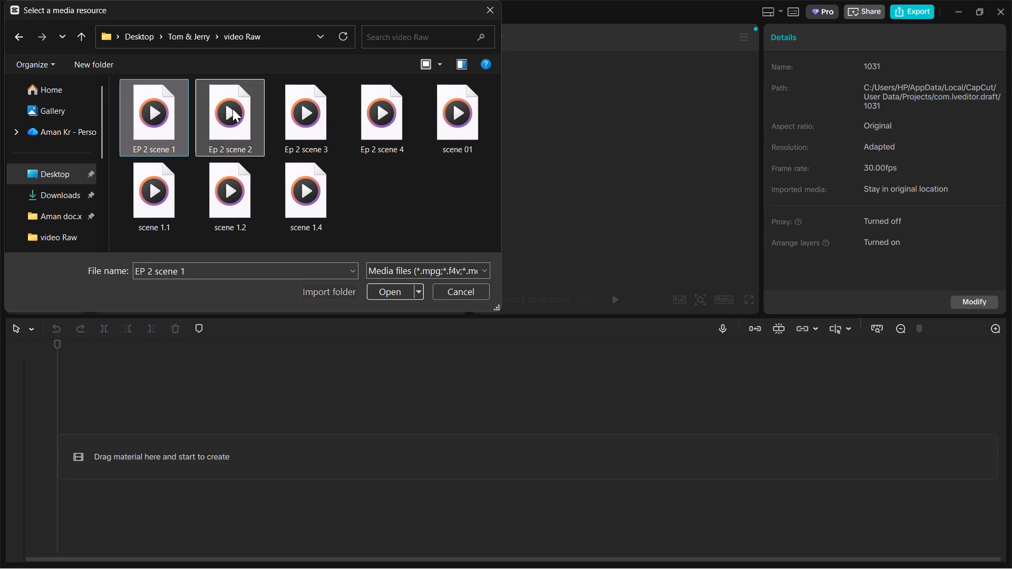
{"action": "left_click", "coordinate": [315, 122], "text": "ctrl"}
{"action": "left_click", "coordinate": [379, 124], "text": "ctrl"}
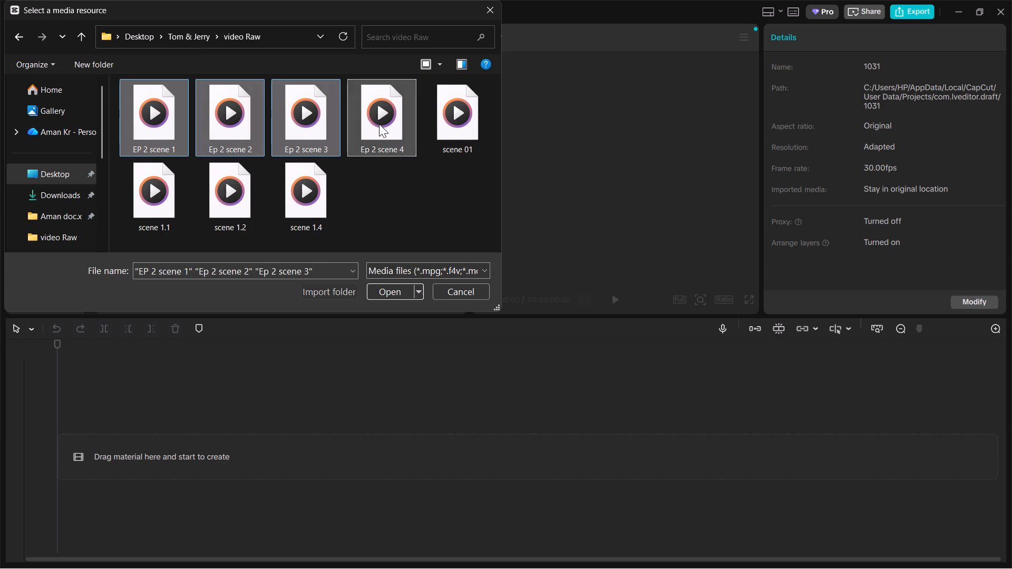
{"action": "left_click", "coordinate": [395, 292]}
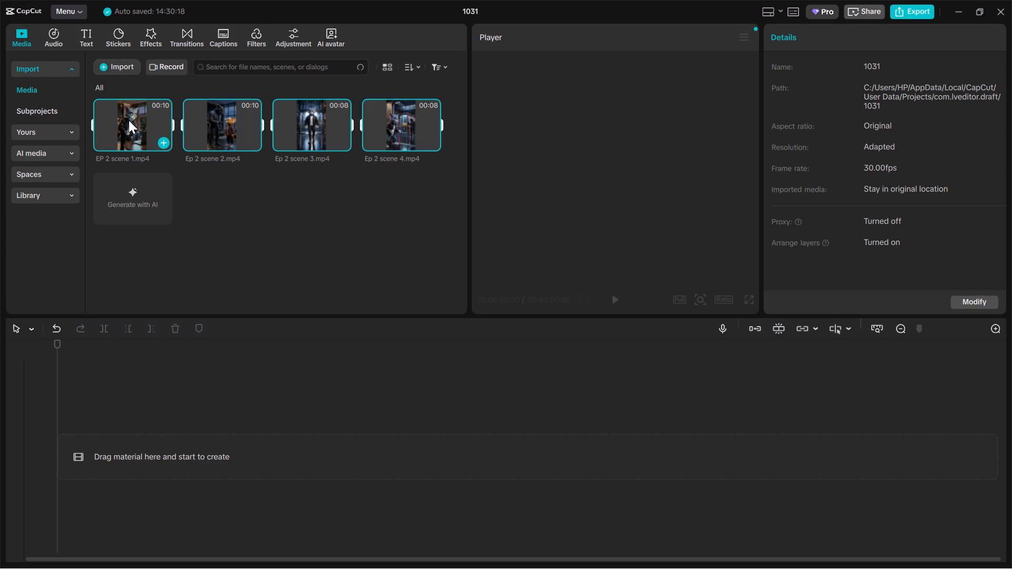
Add all four selected episode 2 scene clips to the main track in order.
{"action": "left_click", "coordinate": [164, 140]}
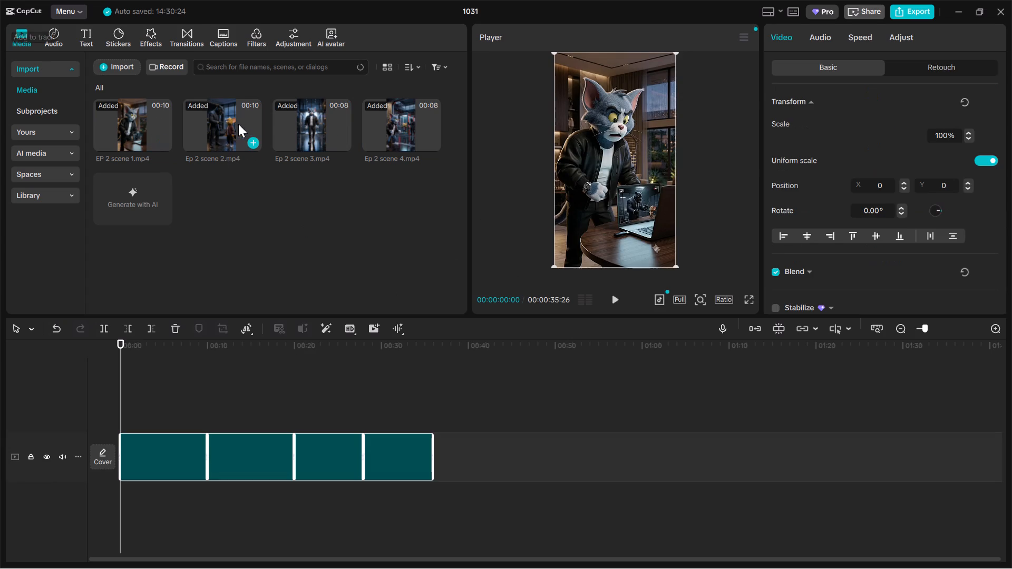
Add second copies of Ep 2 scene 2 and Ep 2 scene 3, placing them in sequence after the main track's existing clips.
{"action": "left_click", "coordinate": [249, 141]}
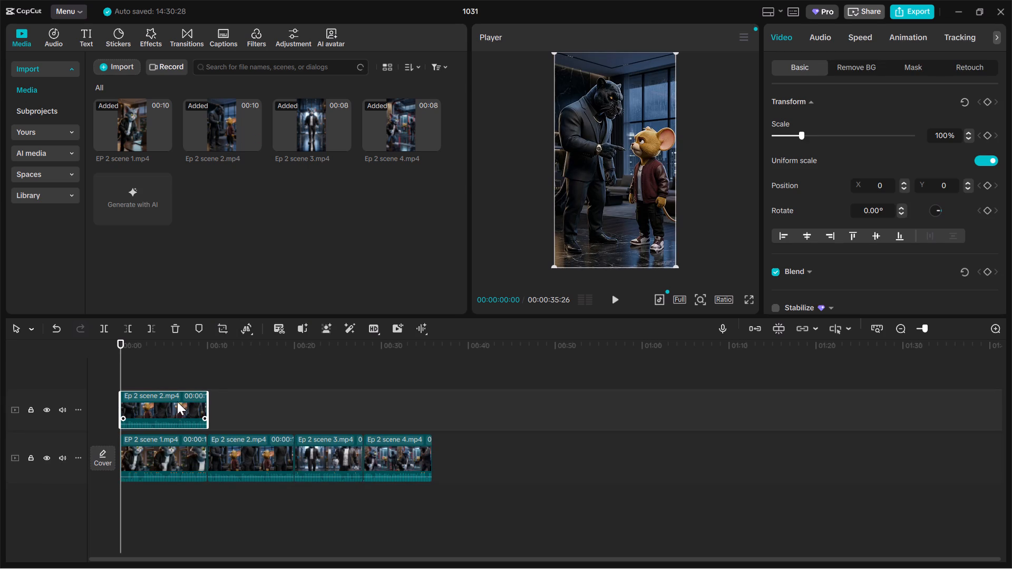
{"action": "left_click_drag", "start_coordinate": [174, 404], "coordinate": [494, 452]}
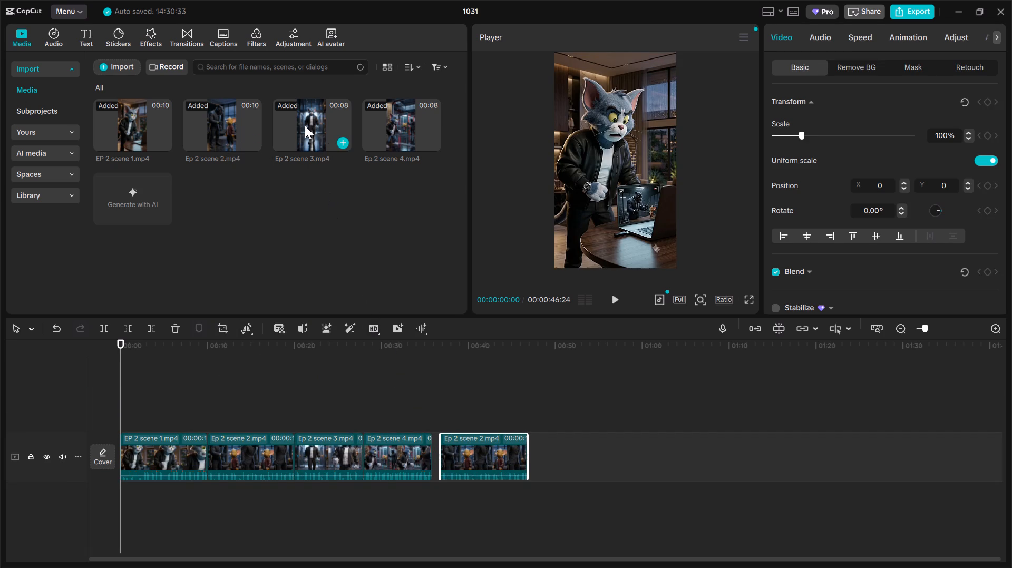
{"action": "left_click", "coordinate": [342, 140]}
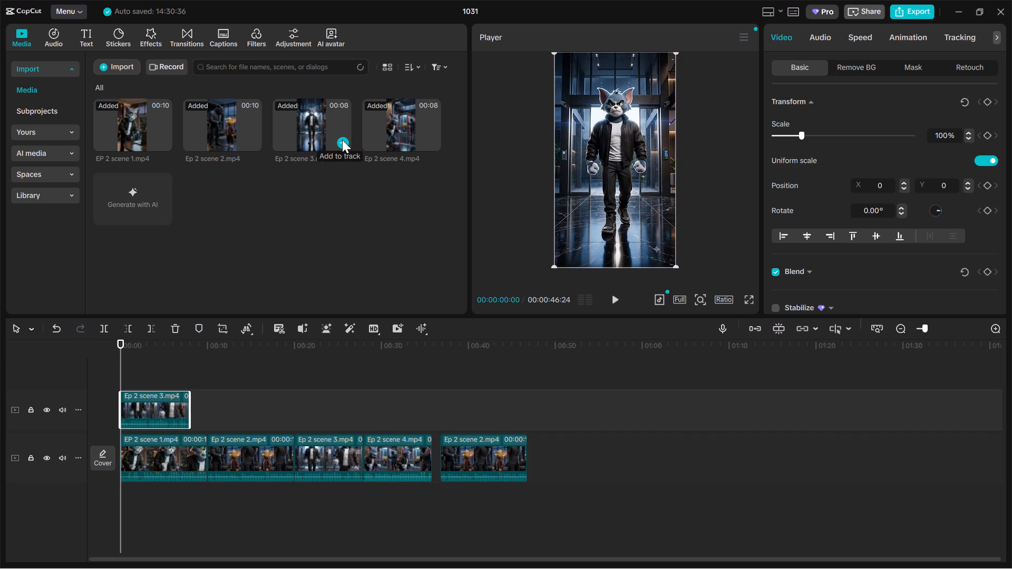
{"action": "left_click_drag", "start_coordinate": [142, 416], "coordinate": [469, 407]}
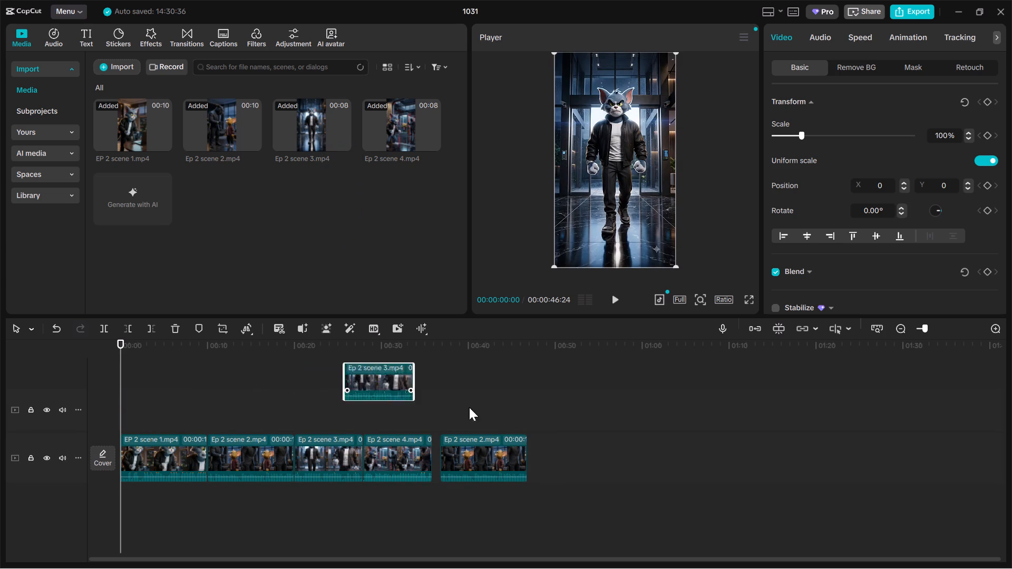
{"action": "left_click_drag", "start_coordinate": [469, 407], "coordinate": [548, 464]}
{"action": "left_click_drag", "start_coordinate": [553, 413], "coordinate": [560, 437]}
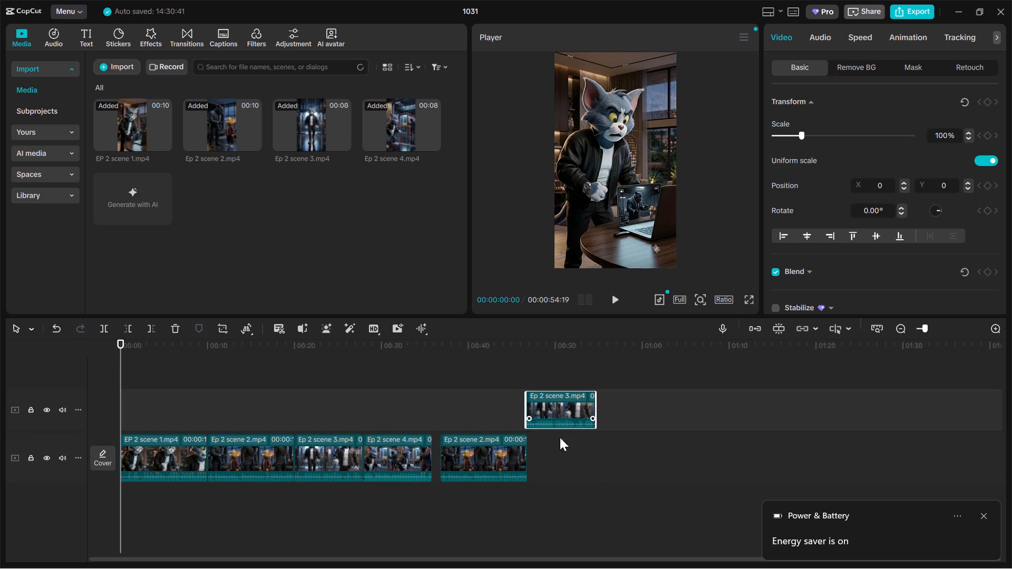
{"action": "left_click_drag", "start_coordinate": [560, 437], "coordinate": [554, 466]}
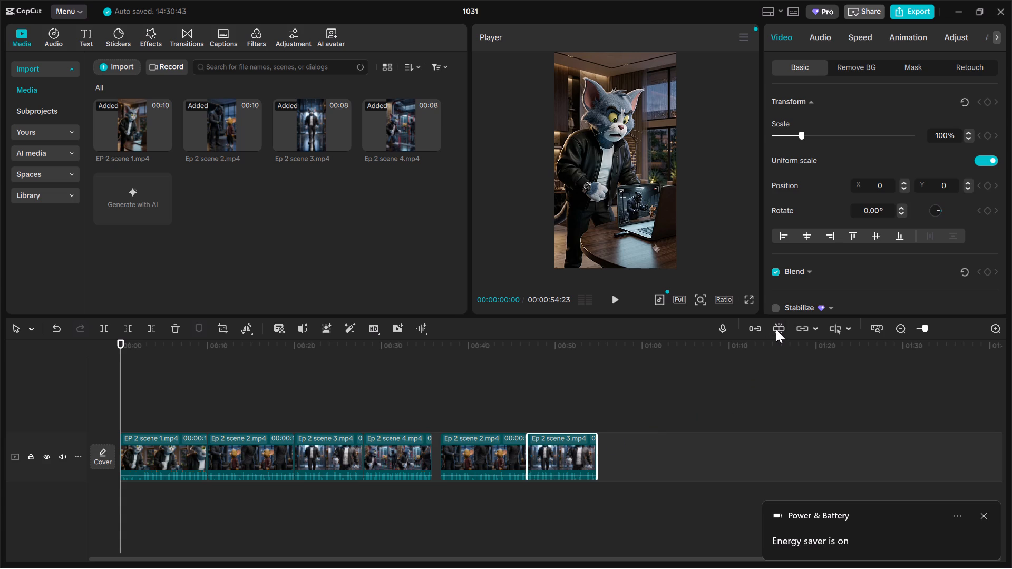
Turn on auto snapping, the main track magnet and linkage for the timeline.
{"action": "left_click", "coordinate": [776, 329]}
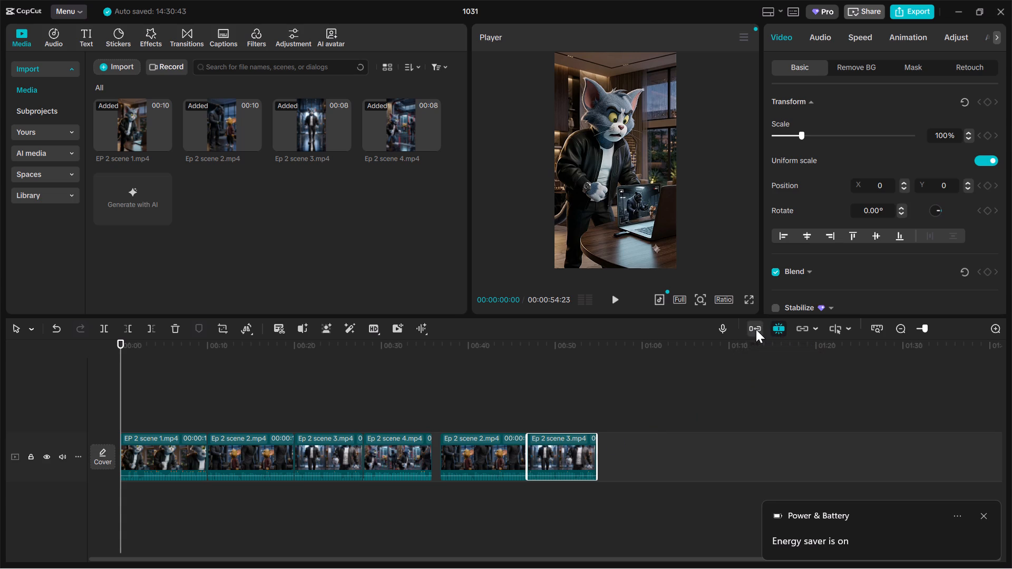
{"action": "left_click", "coordinate": [756, 329]}
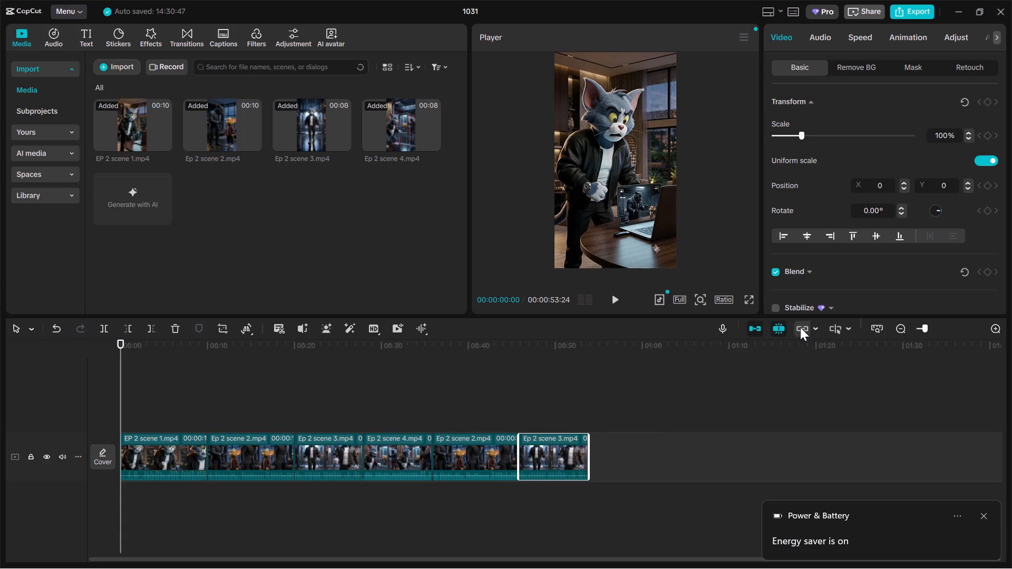
{"action": "left_click", "coordinate": [800, 327]}
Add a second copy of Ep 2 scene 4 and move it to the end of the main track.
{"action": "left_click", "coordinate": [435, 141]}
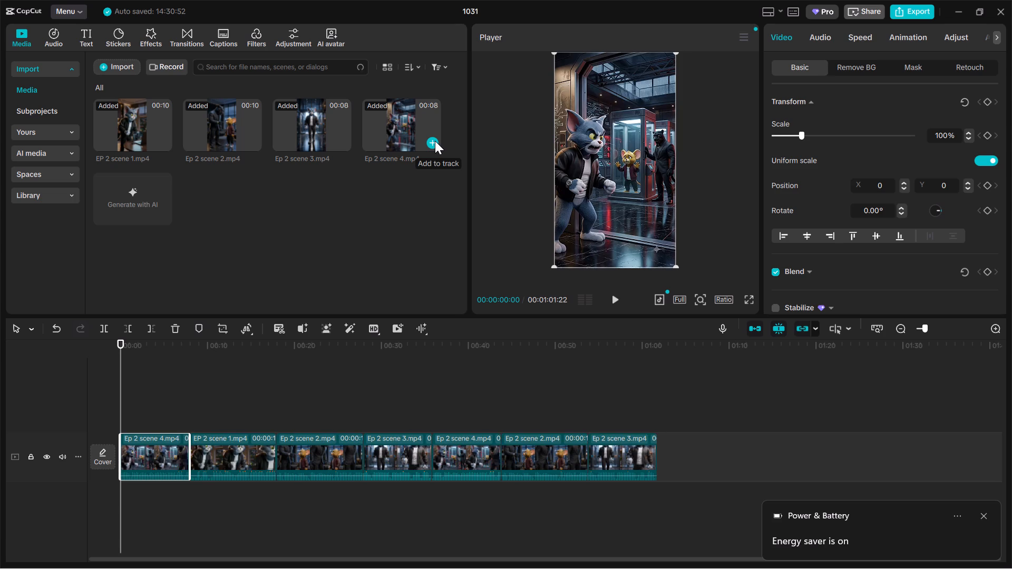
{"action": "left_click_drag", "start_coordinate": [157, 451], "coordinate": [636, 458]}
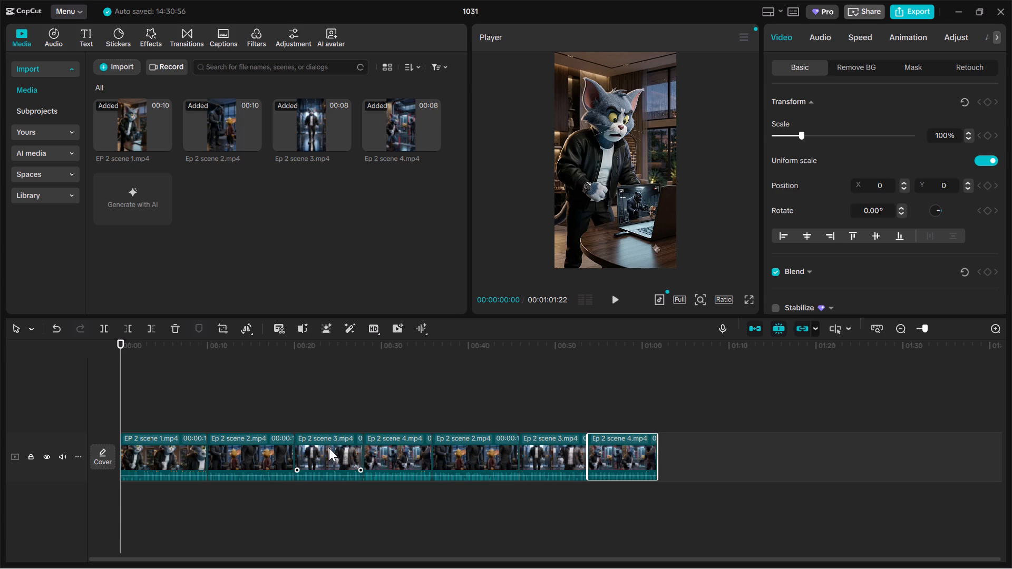
Delete the duplicate Ep 2 scene 2, scene 3 and scene 4 clips from the end of the main track.
{"action": "left_click", "coordinate": [484, 444]}
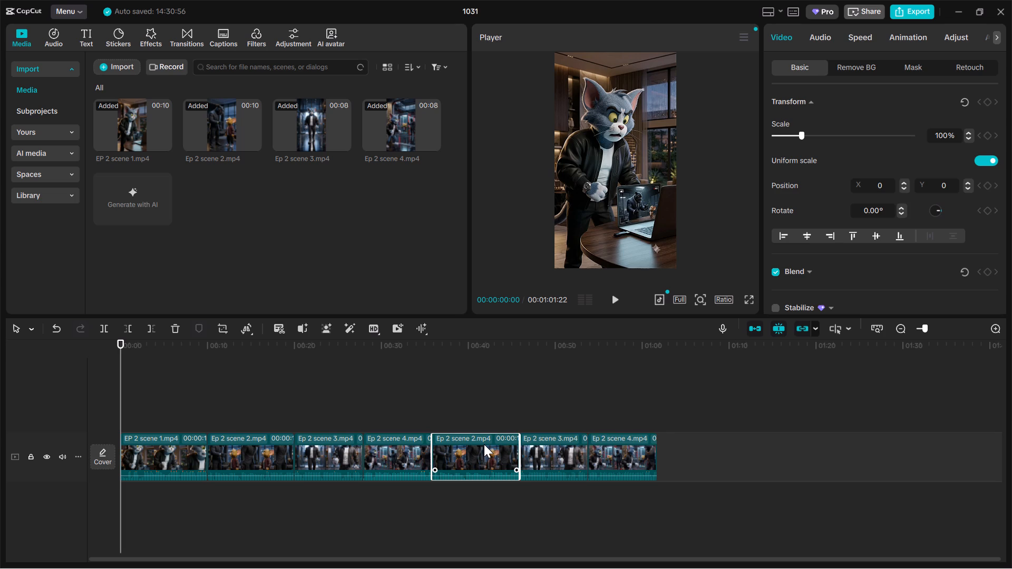
{"action": "key", "text": "BackSpace"}
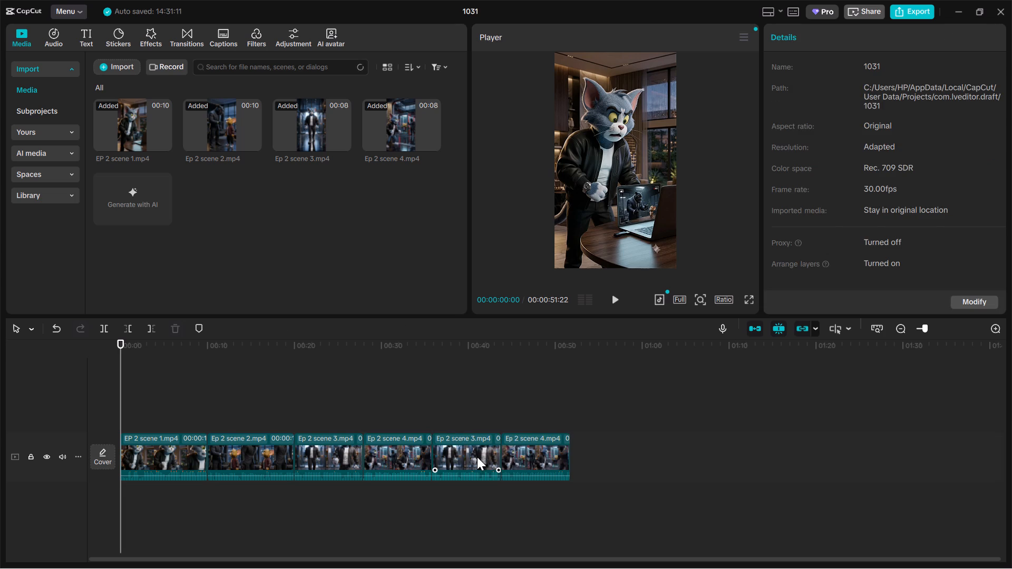
{"action": "left_click", "coordinate": [477, 457]}
{"action": "key", "text": "BackSpace"}
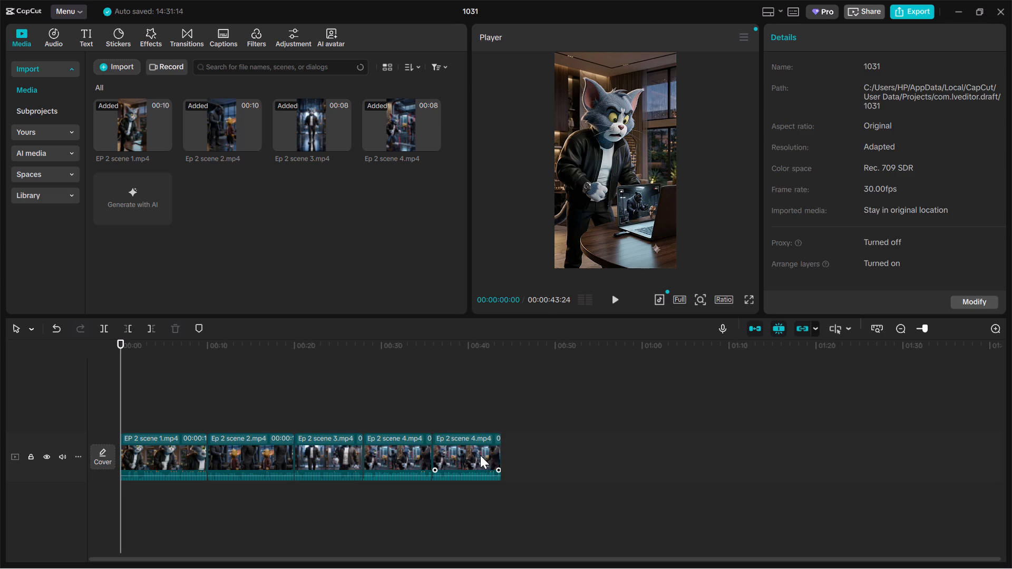
{"action": "left_click", "coordinate": [482, 455]}
{"action": "key", "text": "BackSpace"}
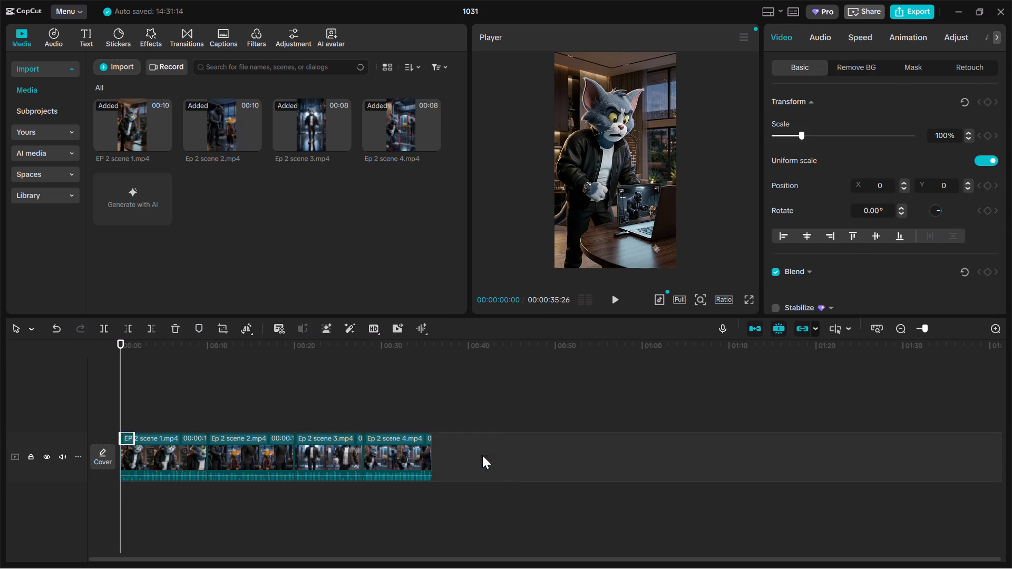
Play the assembled four-scene sequence from the start in the preview.
{"action": "left_click", "coordinate": [611, 295]}
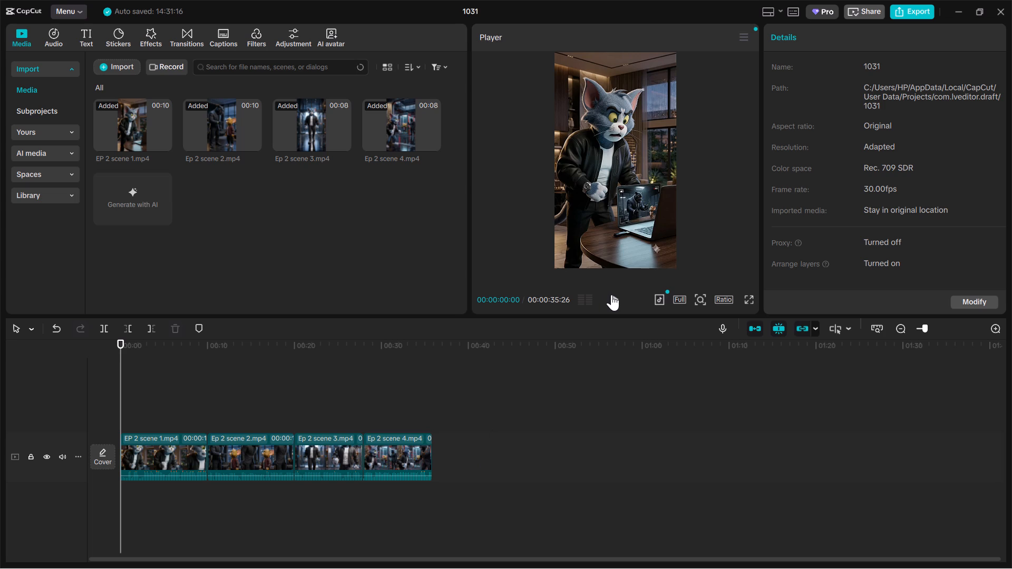
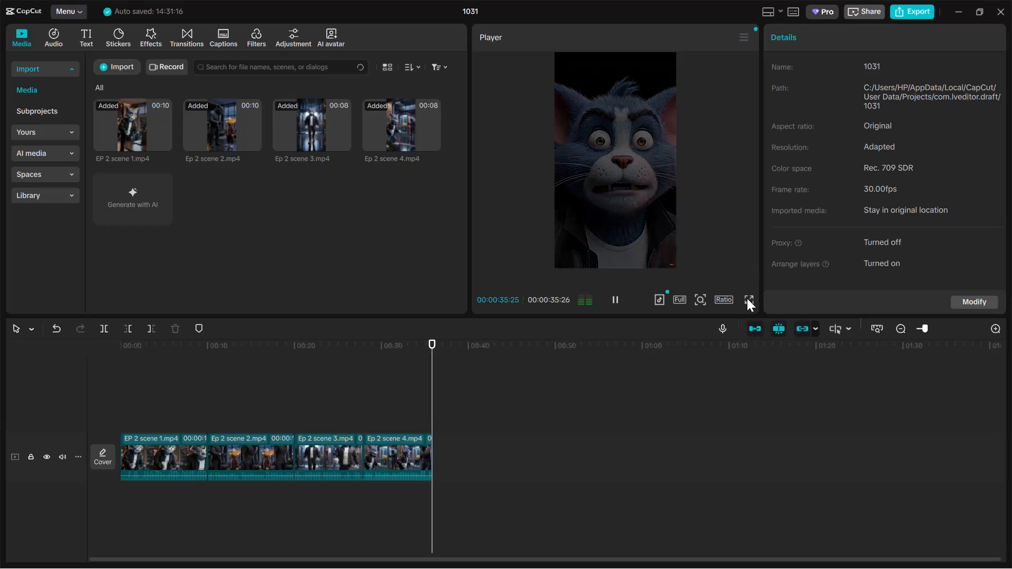
Play the assembled four-scene sequence from the start in the full-screen preview.
{"action": "left_click", "coordinate": [747, 298]}
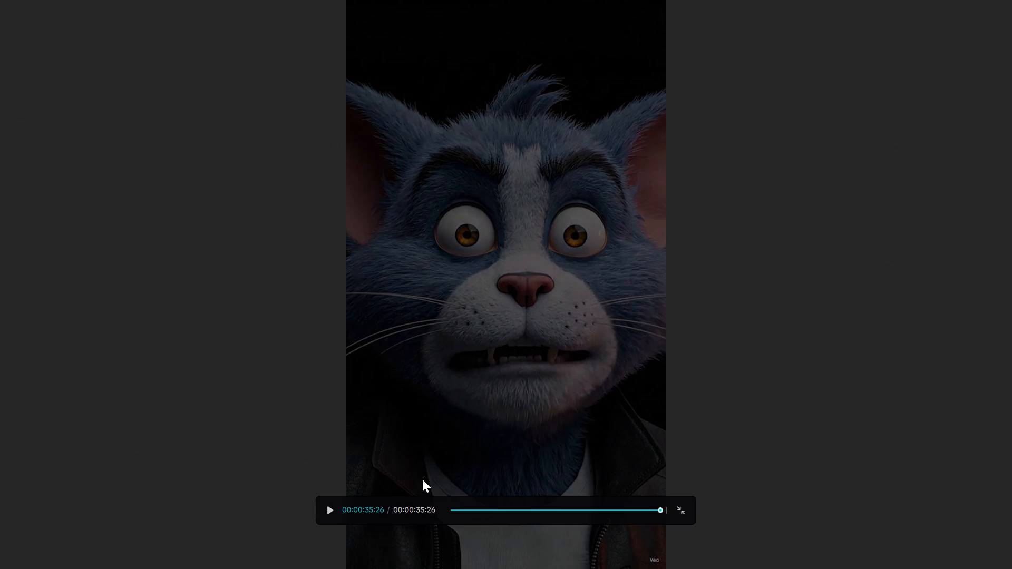
{"action": "left_click", "coordinate": [325, 513]}
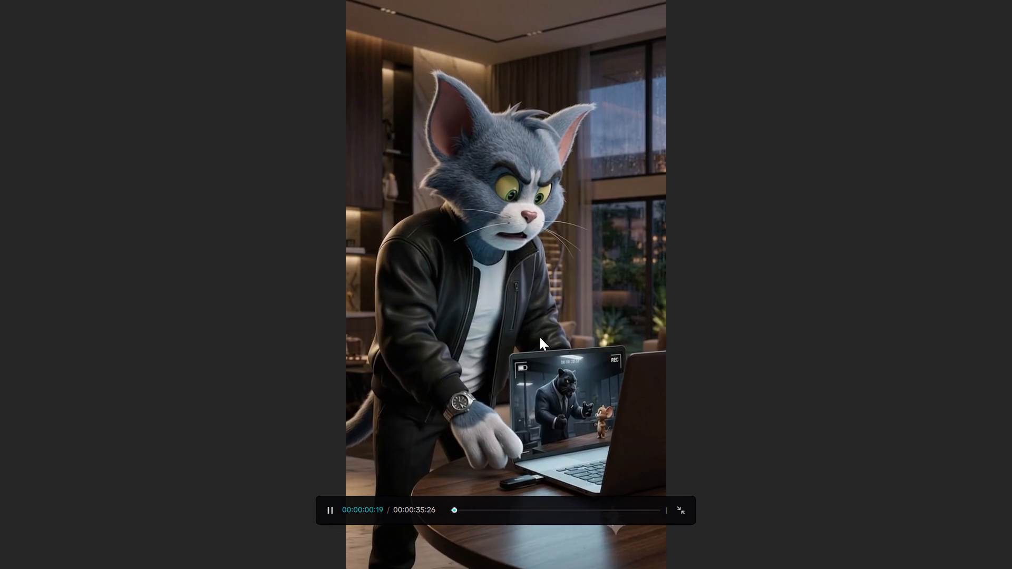
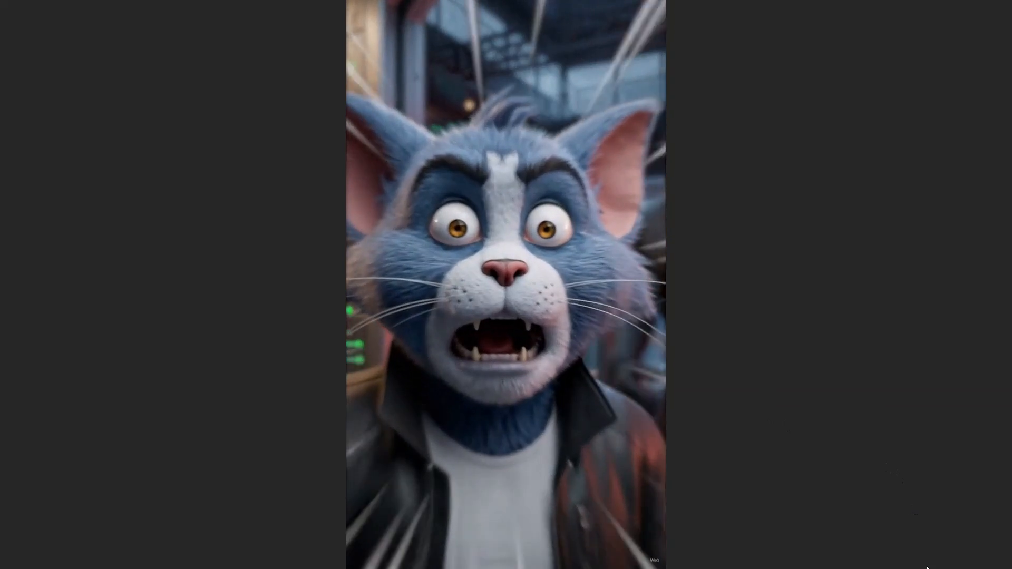
Finish watching the sequence and exit the full-screen preview.
{"action": "left_click", "coordinate": [927, 566]}
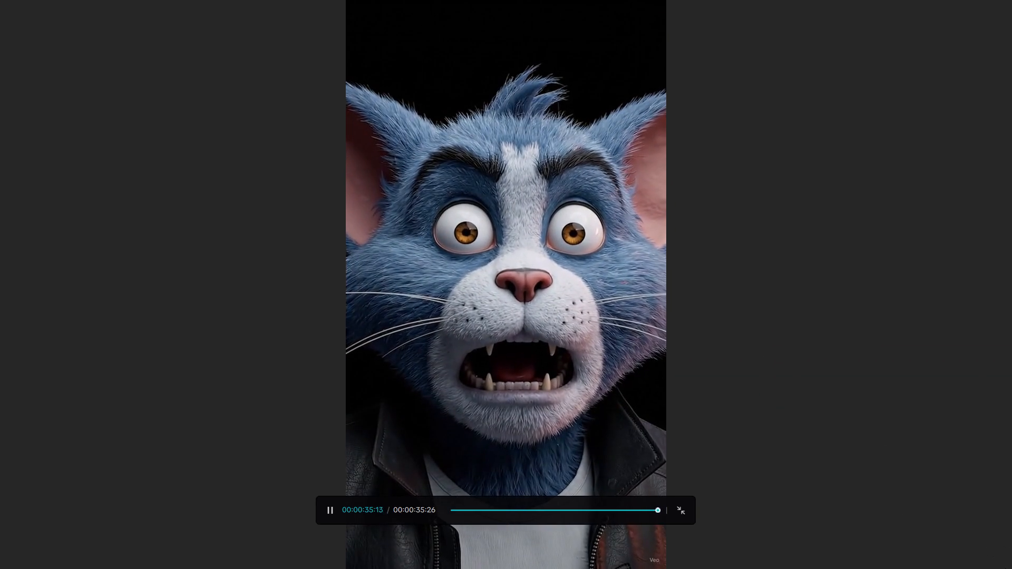
{"action": "left_click", "coordinate": [680, 501]}
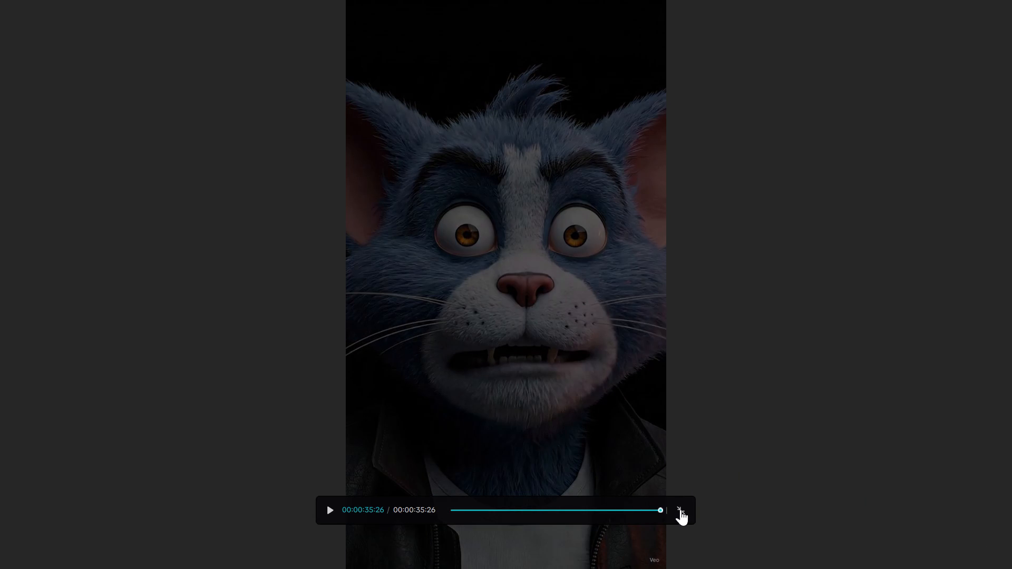
{"action": "left_click", "coordinate": [684, 511]}
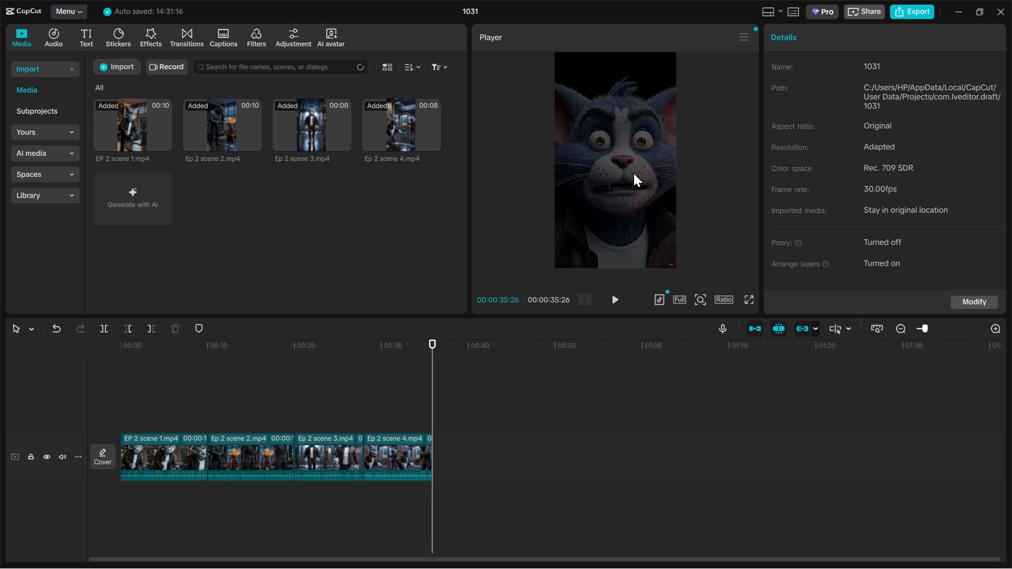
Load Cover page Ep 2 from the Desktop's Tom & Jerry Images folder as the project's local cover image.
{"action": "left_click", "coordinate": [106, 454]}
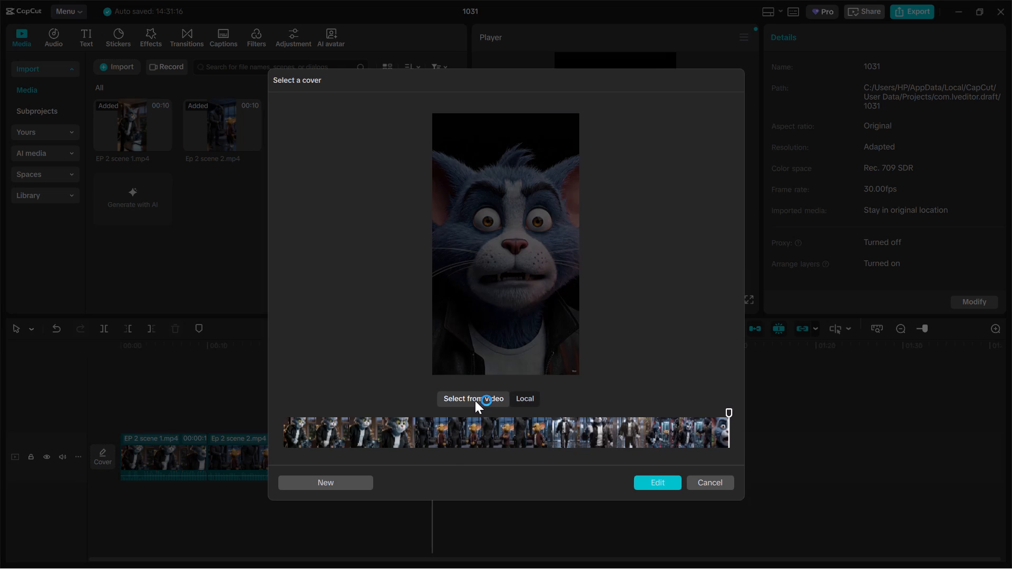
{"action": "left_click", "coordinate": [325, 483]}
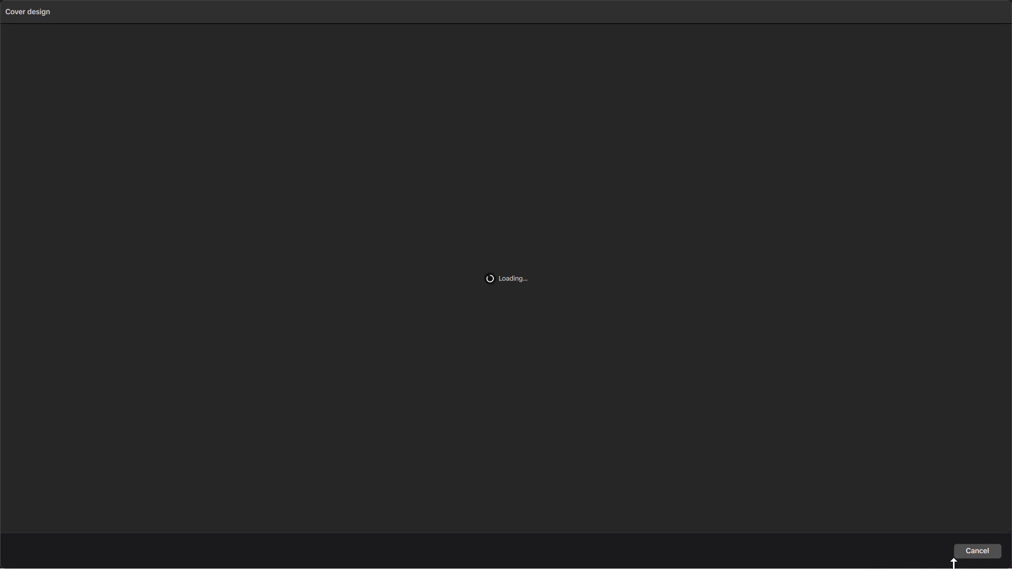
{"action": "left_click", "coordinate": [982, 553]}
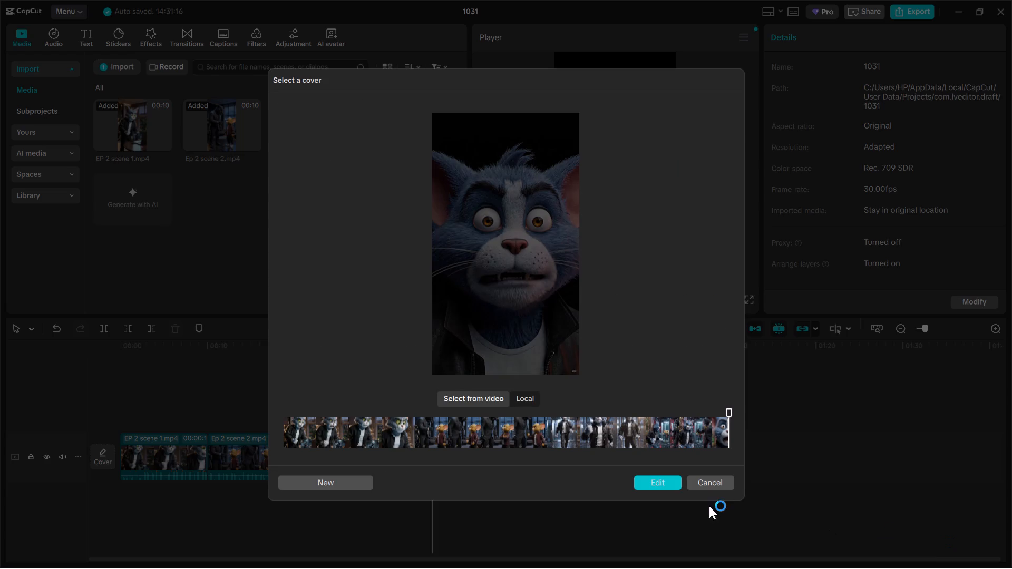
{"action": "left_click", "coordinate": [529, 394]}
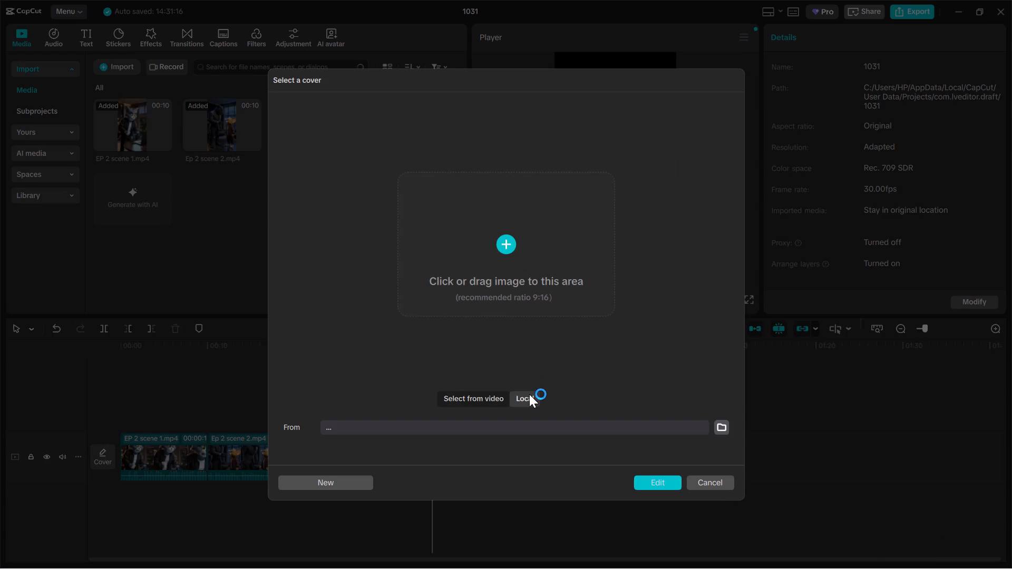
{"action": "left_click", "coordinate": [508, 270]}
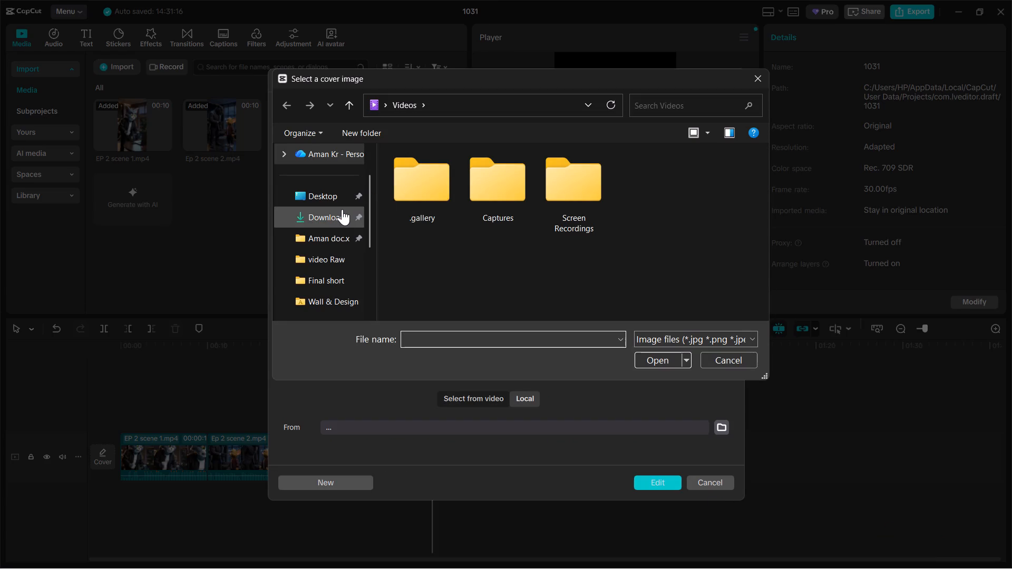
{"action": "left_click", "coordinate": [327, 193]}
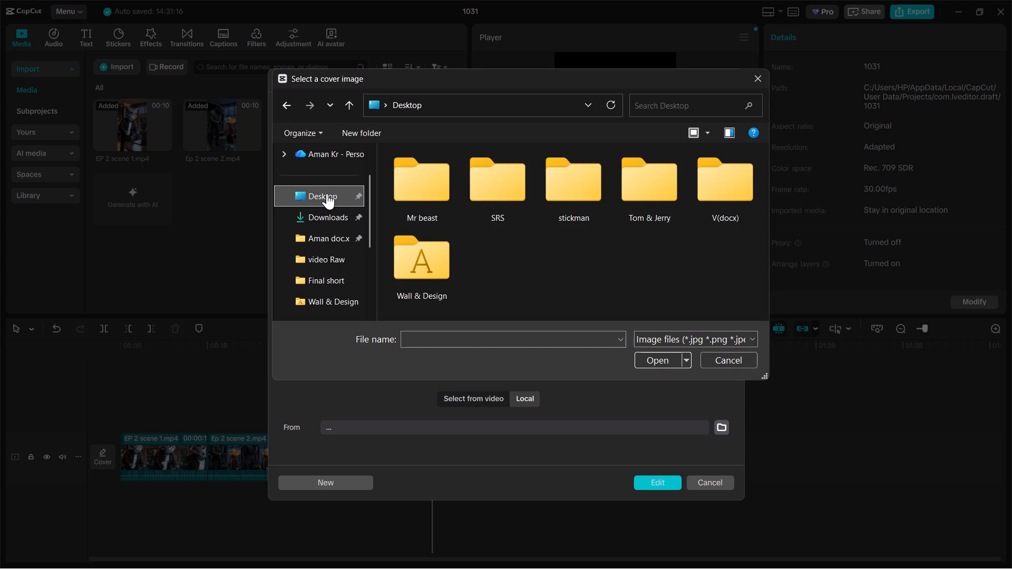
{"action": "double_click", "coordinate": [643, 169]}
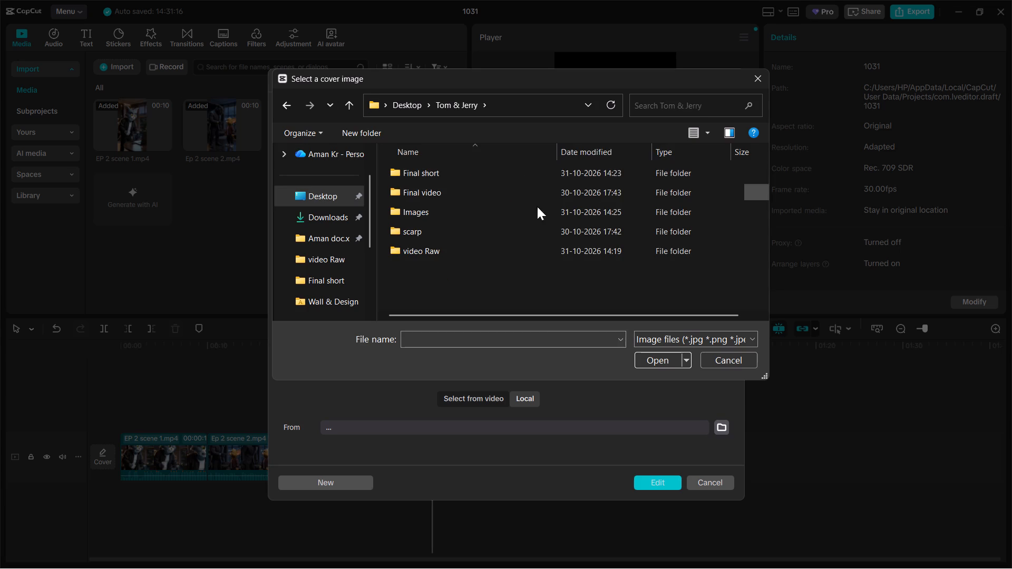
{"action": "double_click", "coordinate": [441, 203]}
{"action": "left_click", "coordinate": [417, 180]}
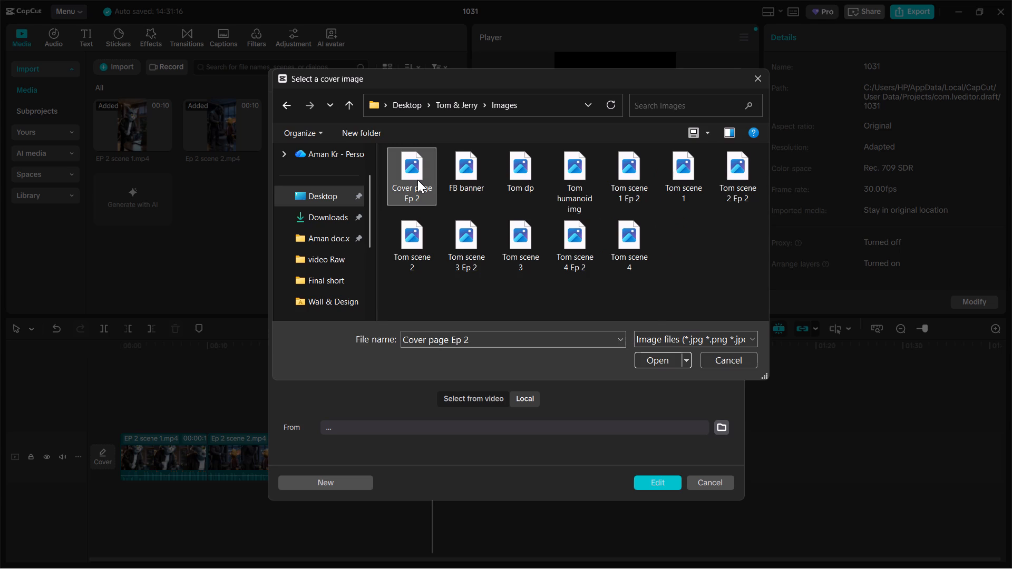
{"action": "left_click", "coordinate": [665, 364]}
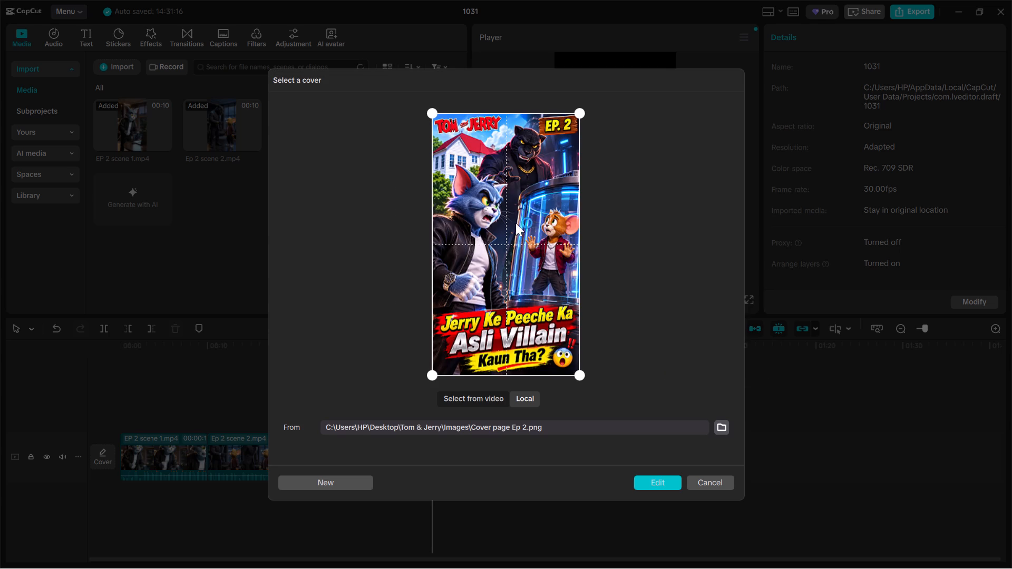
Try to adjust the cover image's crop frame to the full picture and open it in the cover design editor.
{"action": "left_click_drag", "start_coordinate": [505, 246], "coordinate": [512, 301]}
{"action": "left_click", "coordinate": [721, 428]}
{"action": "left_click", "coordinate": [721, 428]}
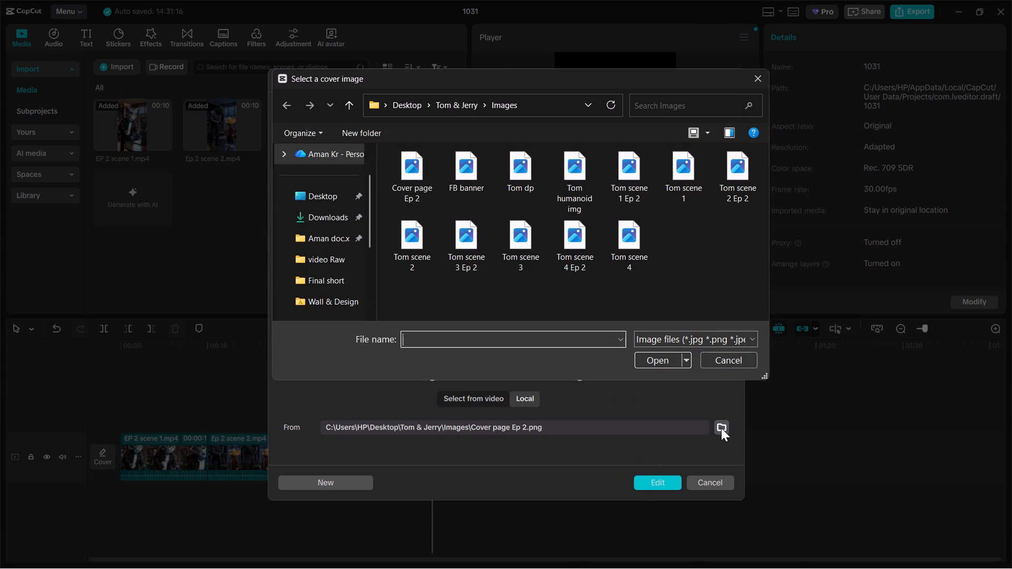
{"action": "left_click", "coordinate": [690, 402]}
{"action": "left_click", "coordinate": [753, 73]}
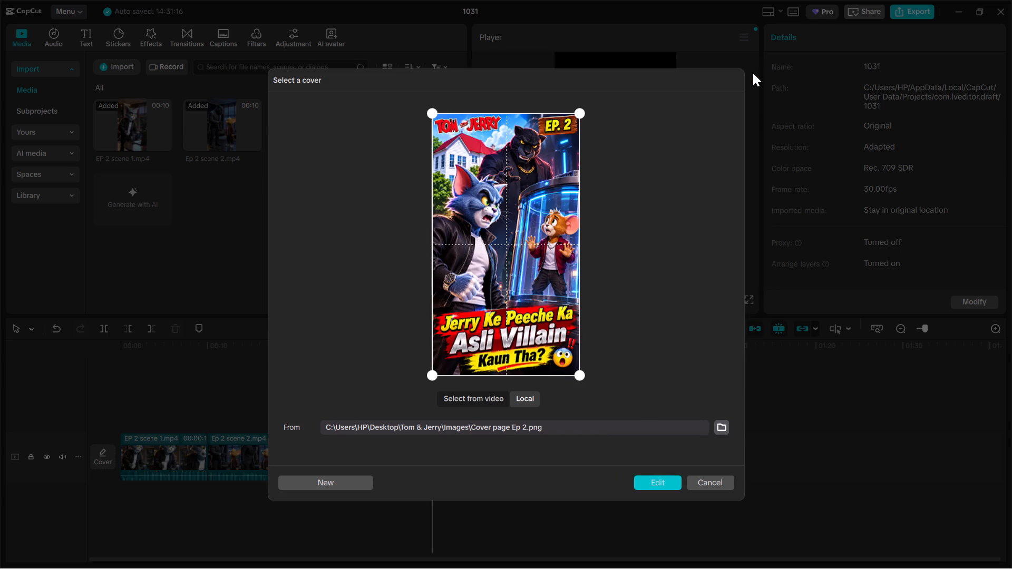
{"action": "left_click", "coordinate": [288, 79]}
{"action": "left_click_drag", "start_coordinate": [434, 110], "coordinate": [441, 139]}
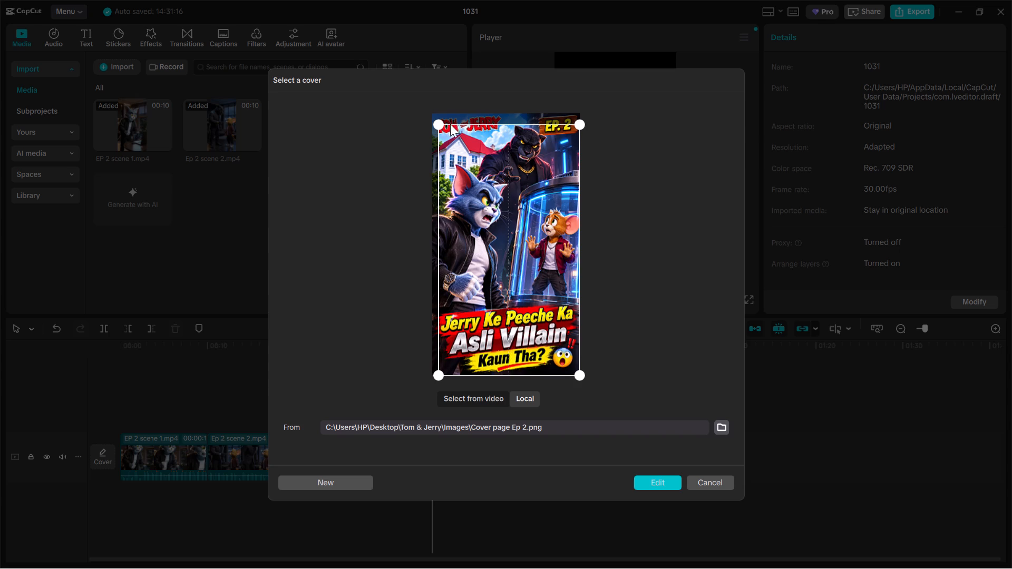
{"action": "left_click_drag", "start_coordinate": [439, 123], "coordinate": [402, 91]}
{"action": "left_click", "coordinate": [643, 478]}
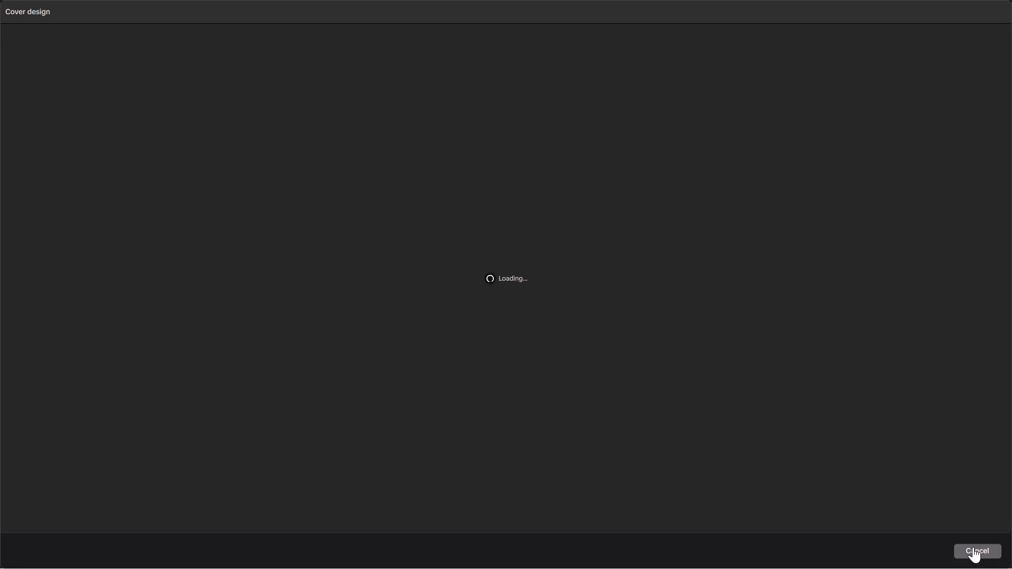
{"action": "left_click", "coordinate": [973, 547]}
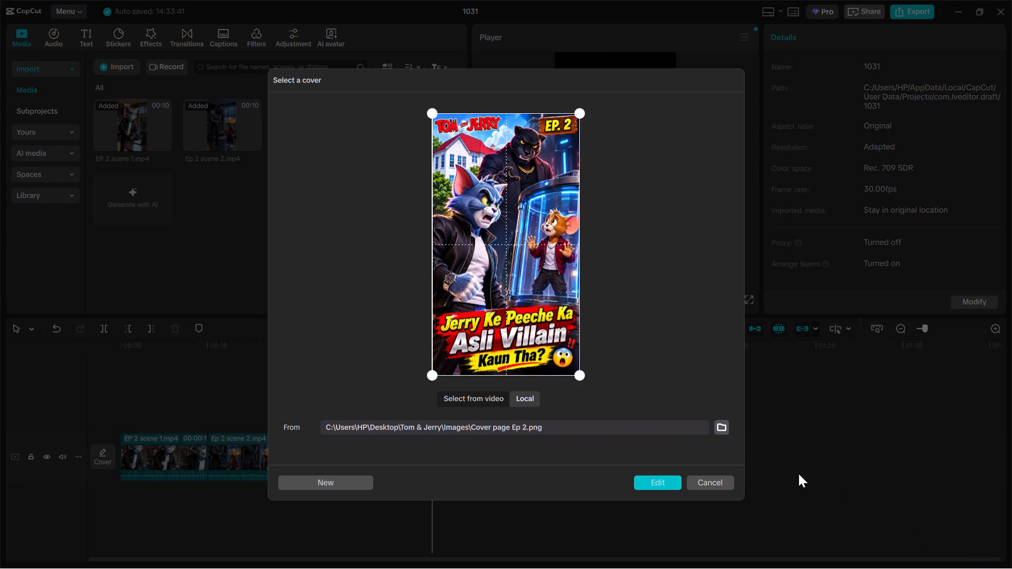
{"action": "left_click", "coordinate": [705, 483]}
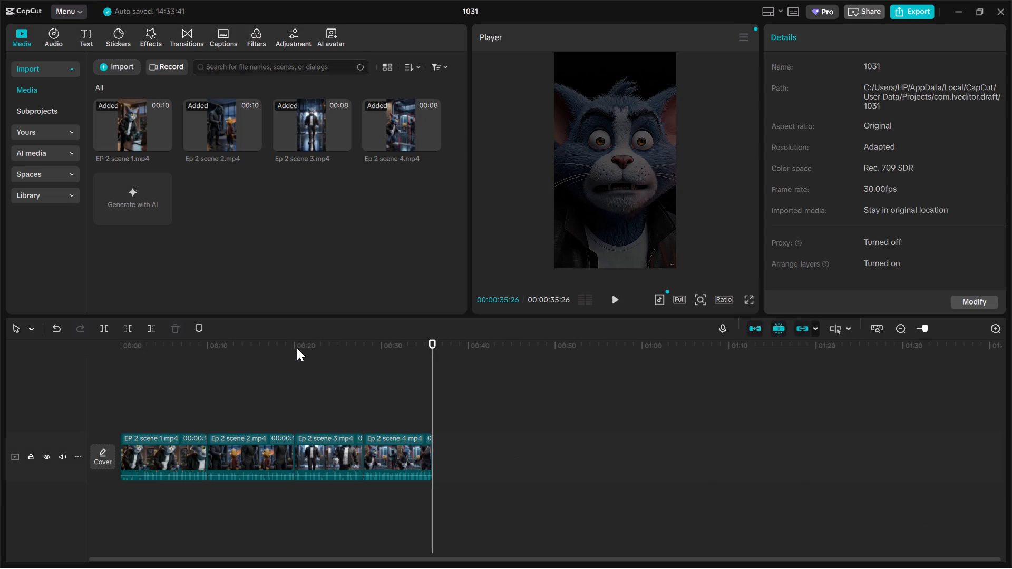
Import the Cover page Ep 2 image as media and insert it at the very start of the timeline, before scene 1.
{"action": "left_click_drag", "start_coordinate": [434, 340], "coordinate": [366, 331]}
{"action": "left_click_drag", "start_coordinate": [366, 331], "coordinate": [60, 374]}
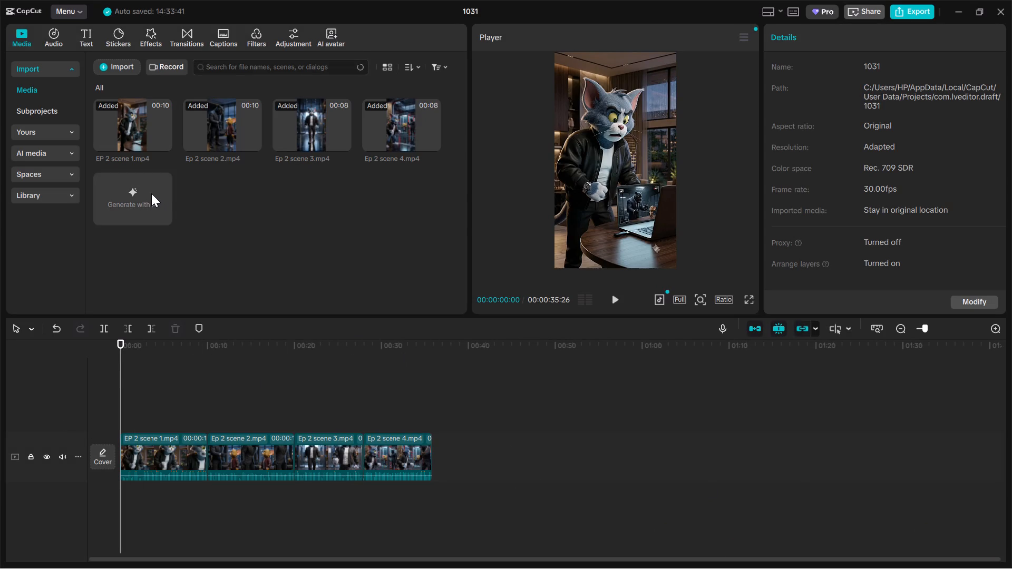
{"action": "left_click", "coordinate": [41, 68]}
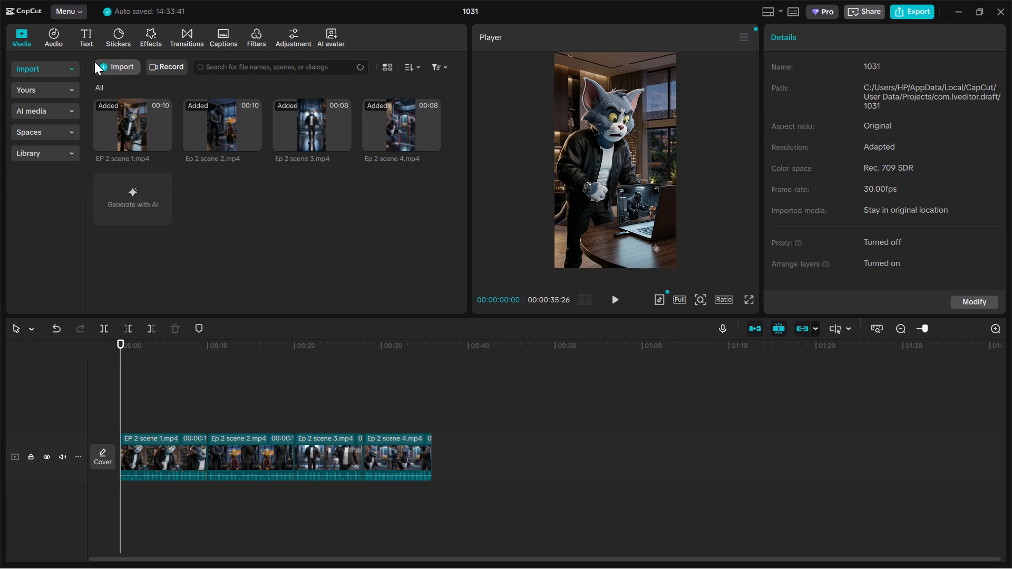
{"action": "left_click", "coordinate": [94, 62]}
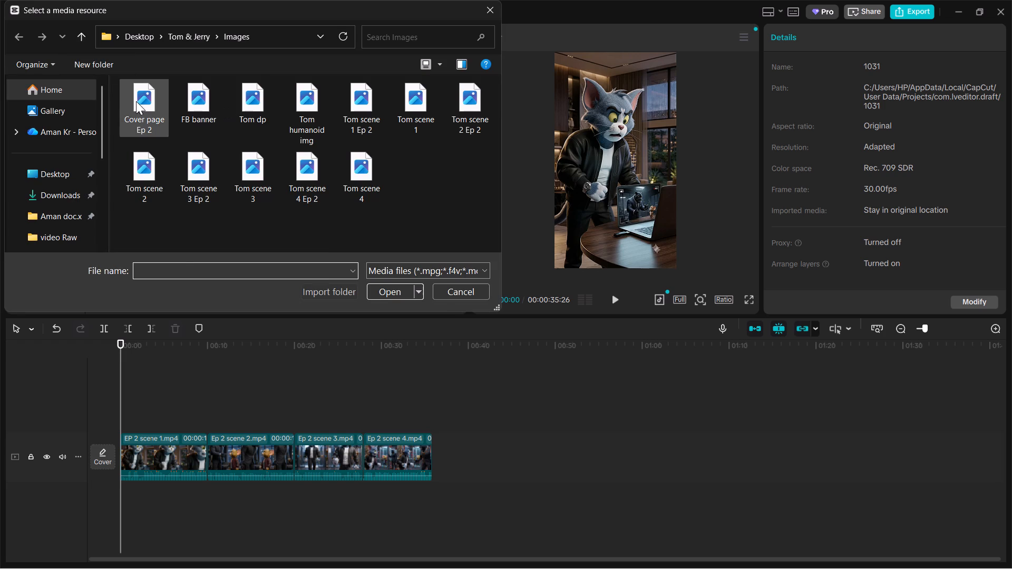
{"action": "left_click", "coordinate": [136, 101]}
{"action": "left_click", "coordinate": [392, 291]}
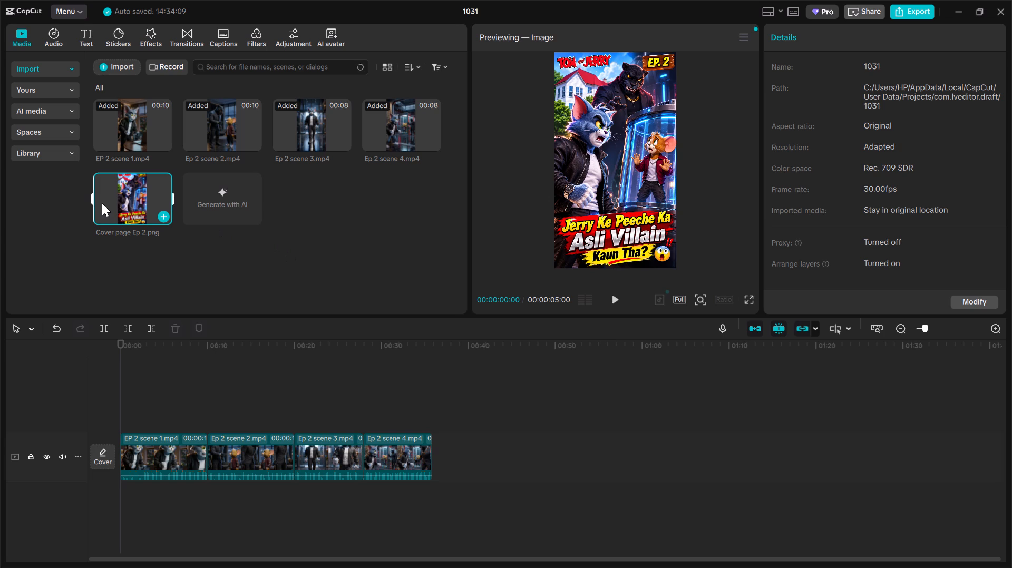
{"action": "left_click", "coordinate": [164, 217]}
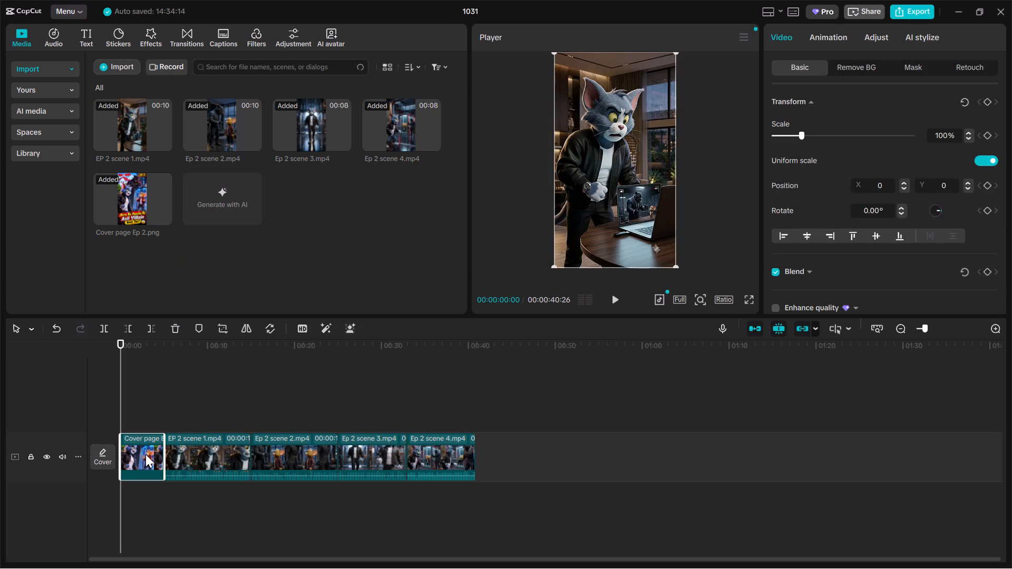
Shorten the cover image clip at the start of the timeline to about 16 frames.
{"action": "left_click", "coordinate": [144, 454]}
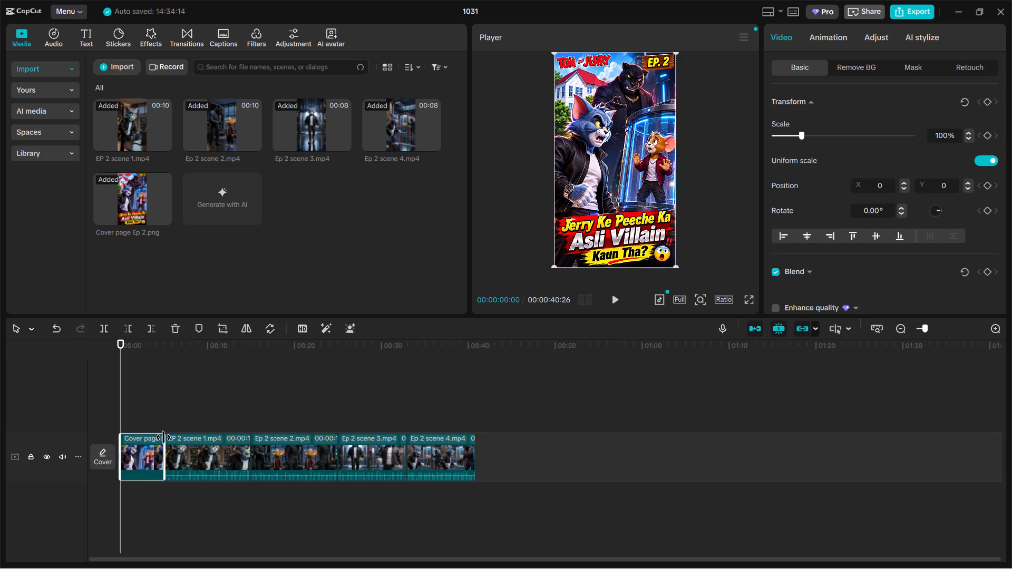
{"action": "left_click_drag", "start_coordinate": [163, 437], "coordinate": [129, 437]}
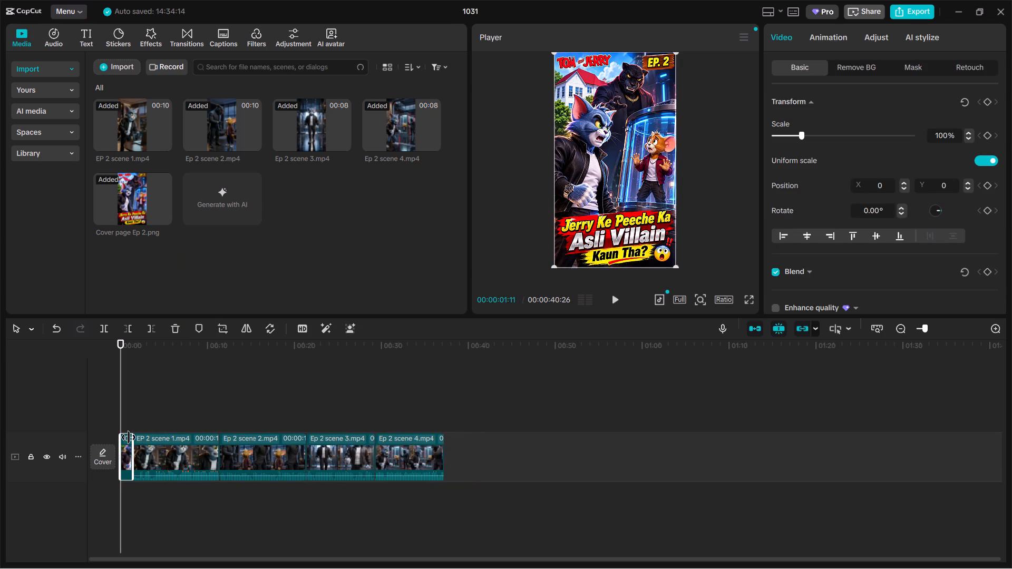
{"action": "left_click_drag", "start_coordinate": [129, 437], "coordinate": [114, 437]}
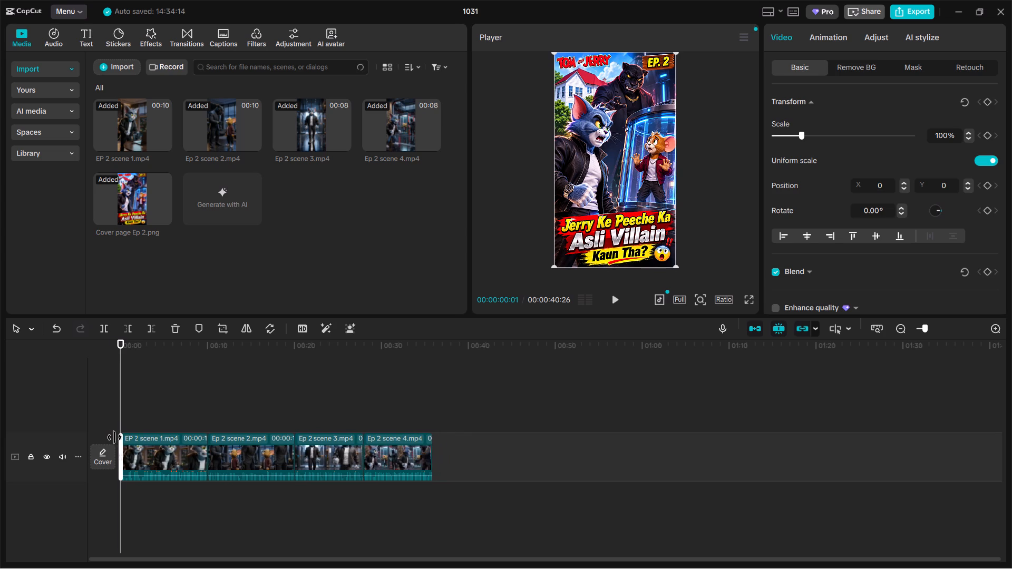
{"action": "left_click_drag", "start_coordinate": [114, 437], "coordinate": [122, 446]}
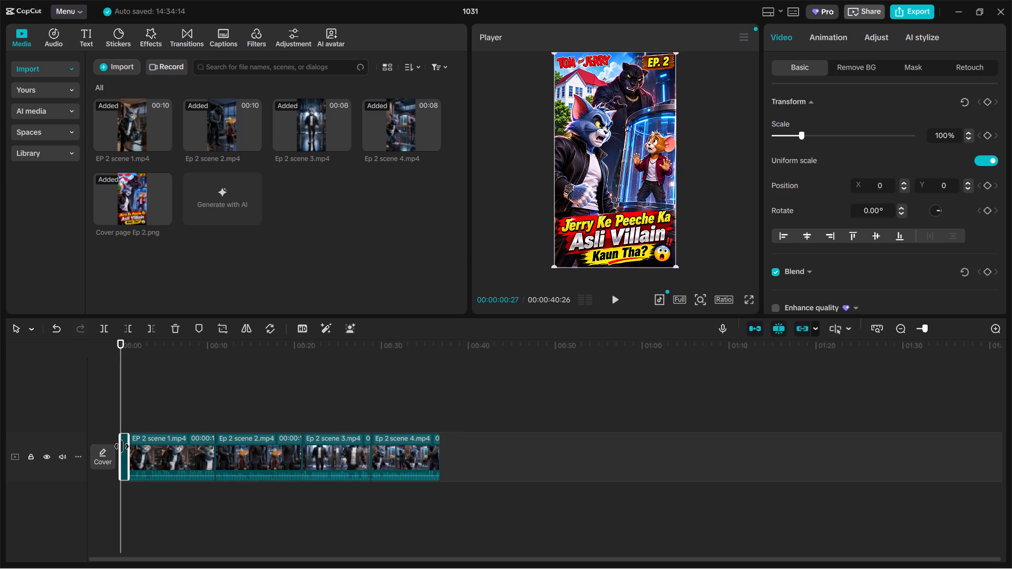
{"action": "left_click_drag", "start_coordinate": [122, 446], "coordinate": [123, 448]}
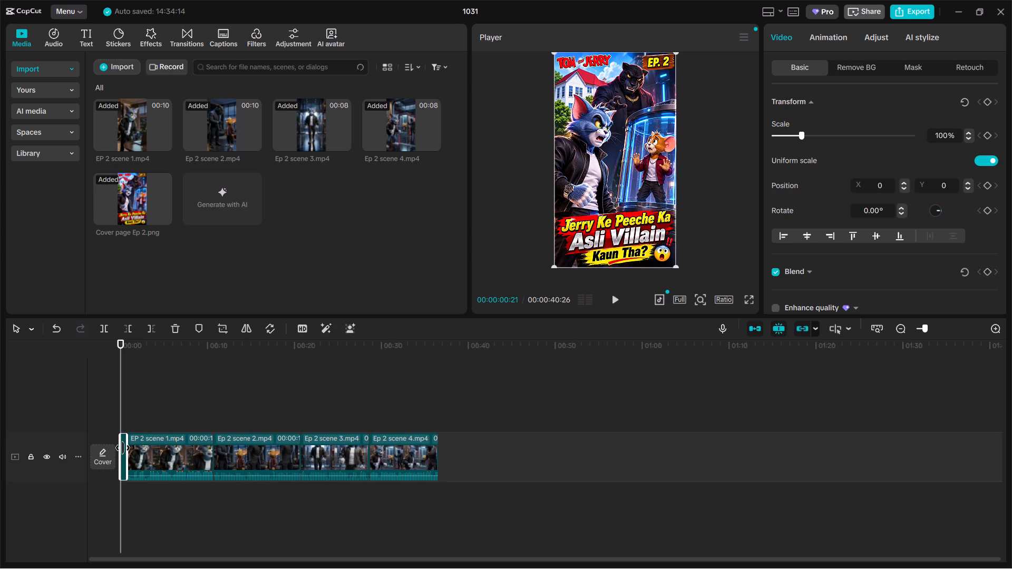
{"action": "left_click_drag", "start_coordinate": [123, 448], "coordinate": [122, 448]}
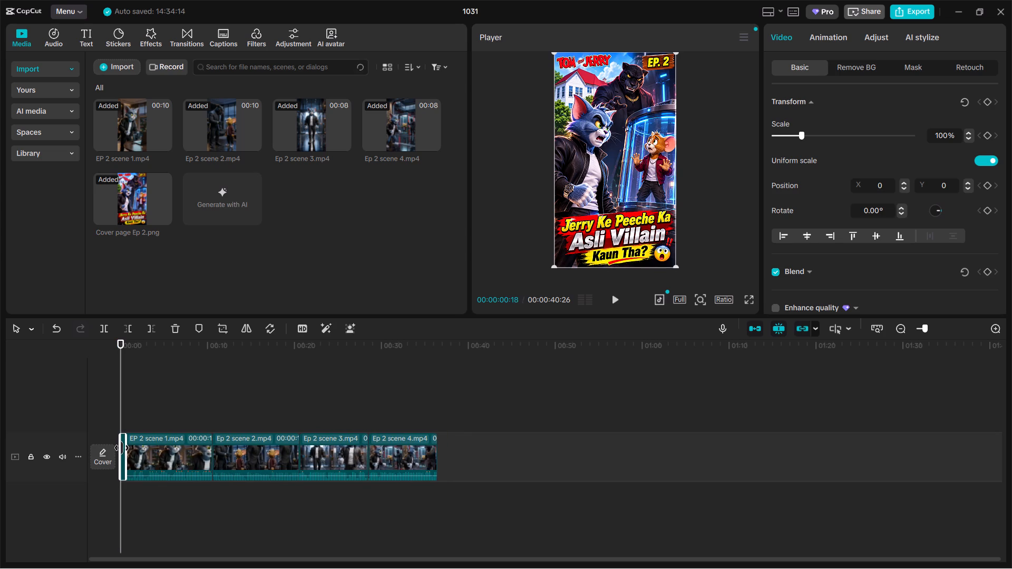
{"action": "left_click_drag", "start_coordinate": [122, 448], "coordinate": [120, 448]}
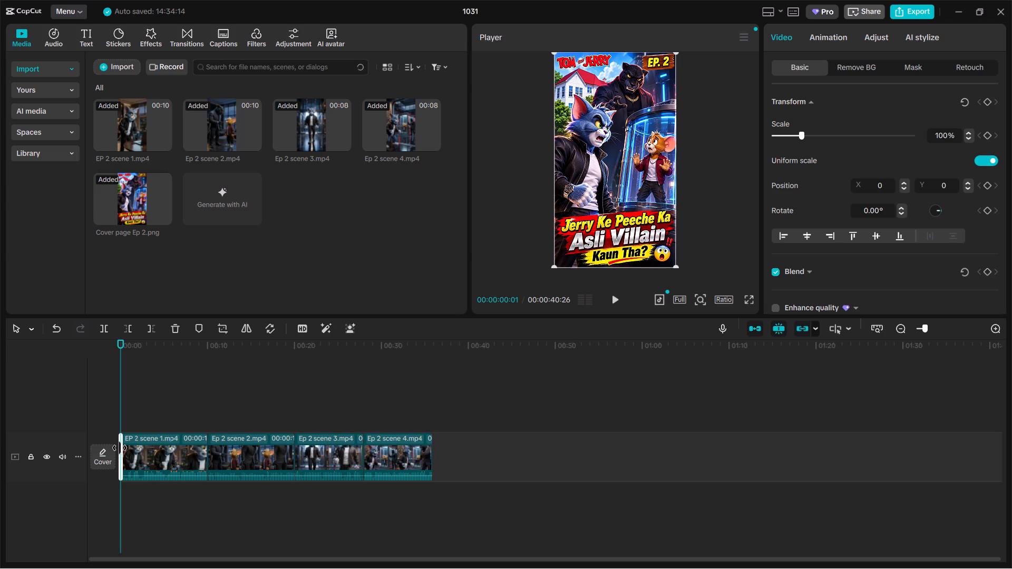
{"action": "left_click_drag", "start_coordinate": [120, 448], "coordinate": [120, 448]}
{"action": "left_click_drag", "start_coordinate": [120, 448], "coordinate": [121, 448]}
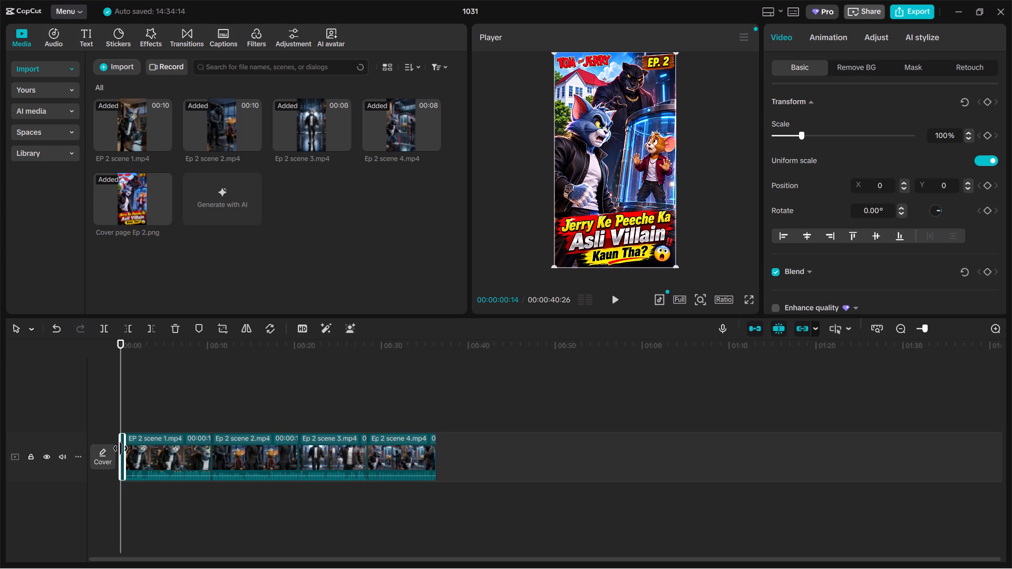
{"action": "left_click_drag", "start_coordinate": [121, 448], "coordinate": [121, 448]}
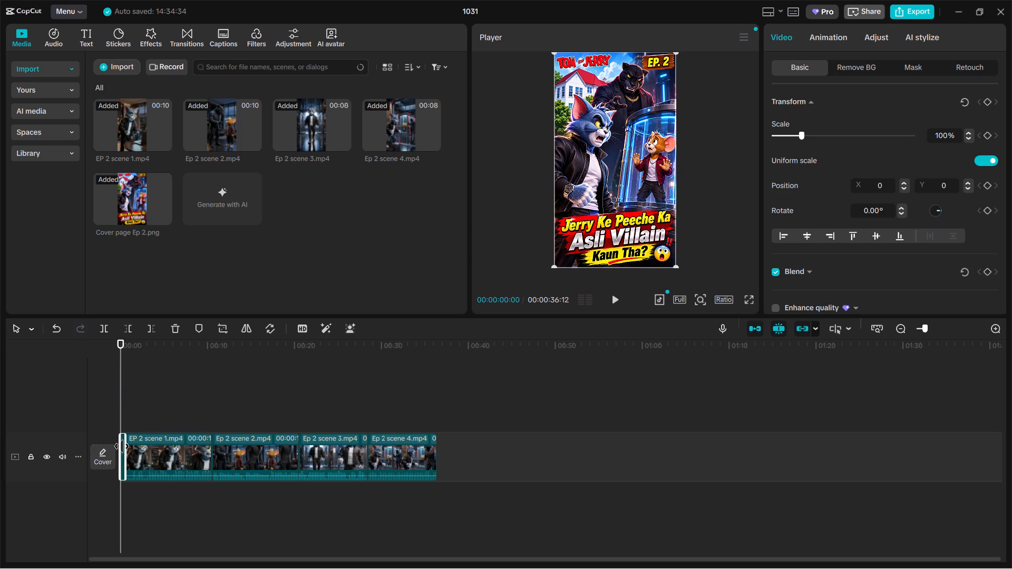
Lengthen the cover image clip at the start by about two frames and play the sequence from the beginning.
{"action": "left_click", "coordinate": [123, 445]}
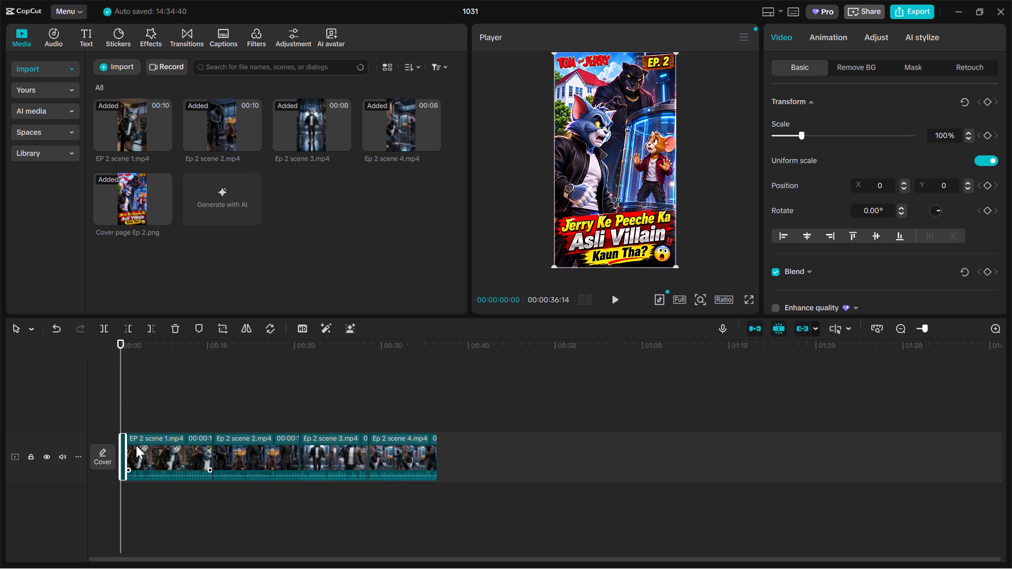
{"action": "left_click", "coordinate": [615, 297]}
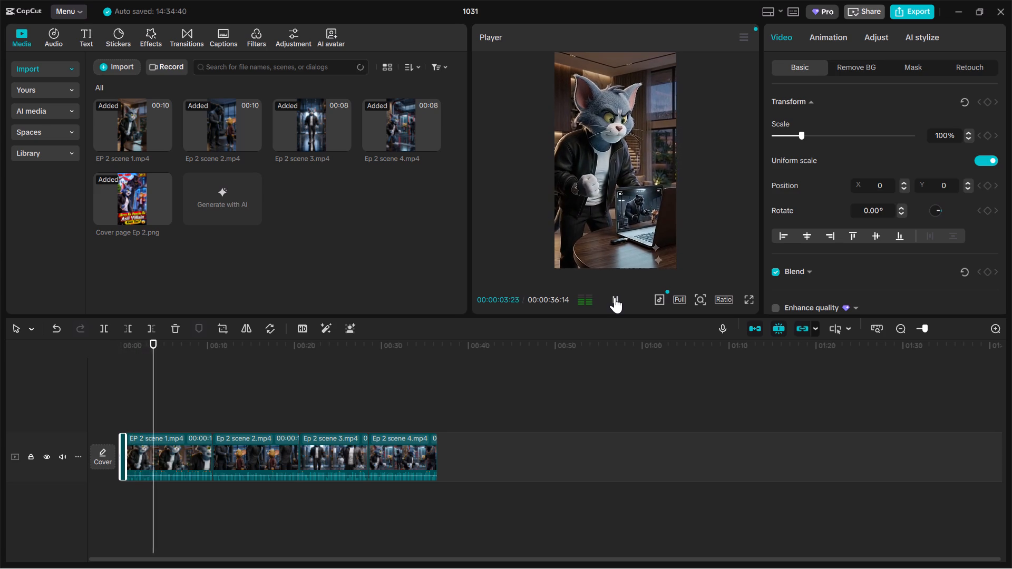
Export the video as 1031 in 2K, H.264, mp4 at 30fps, try to stop the running export, and close the export window.
{"action": "left_click", "coordinate": [917, 11]}
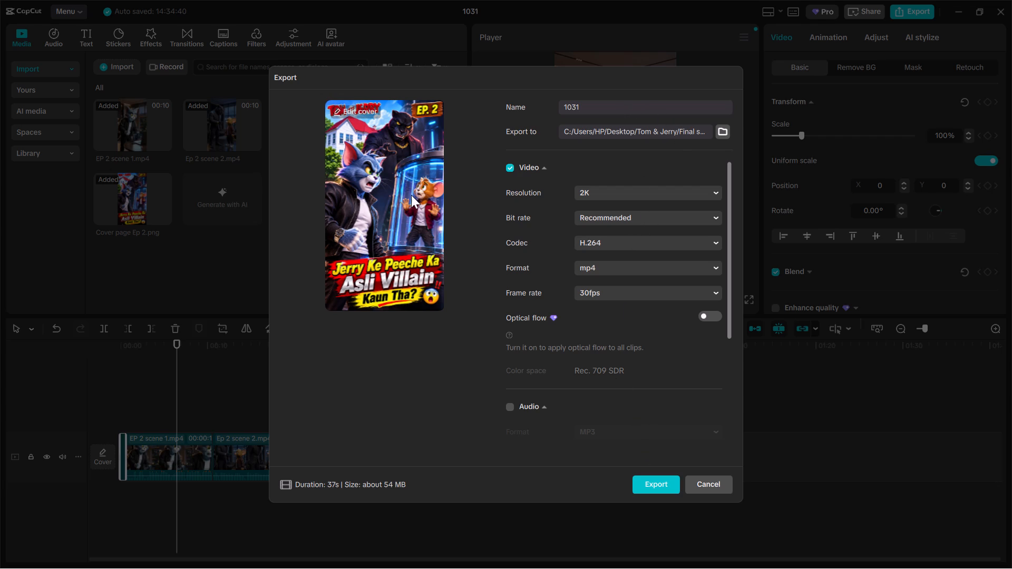
{"action": "left_click", "coordinate": [657, 478]}
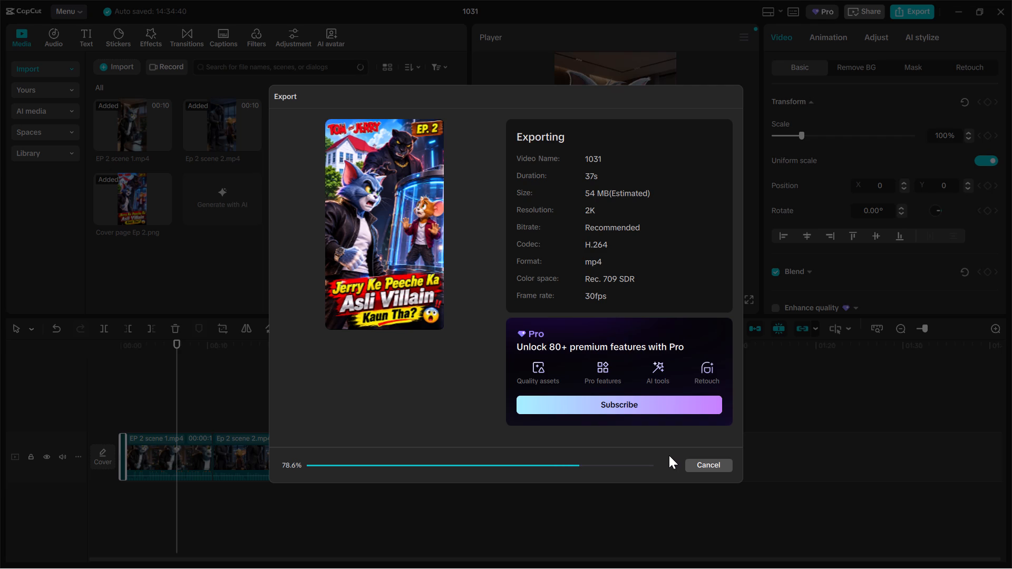
{"action": "left_click", "coordinate": [696, 465]}
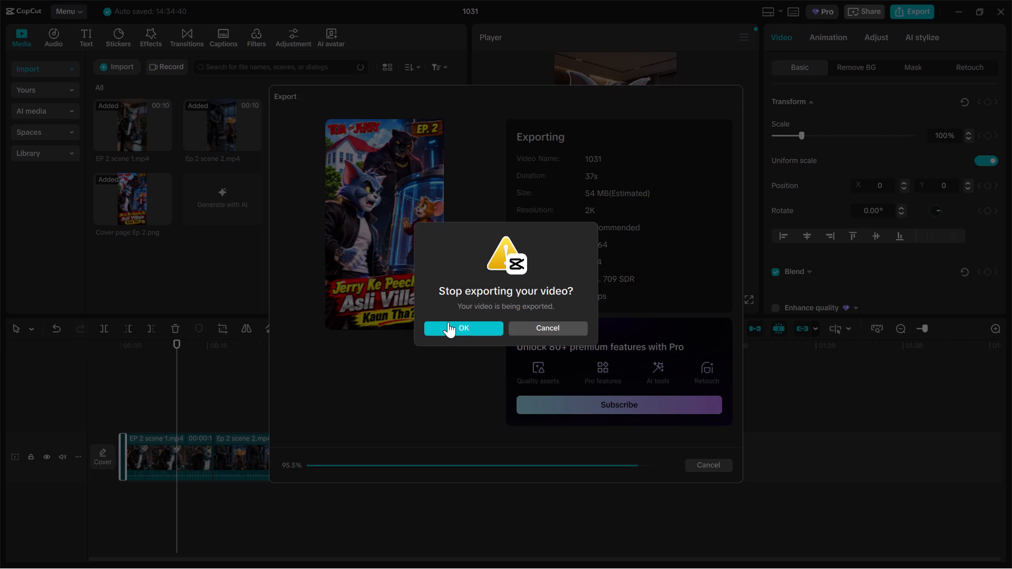
{"action": "left_click", "coordinate": [449, 326]}
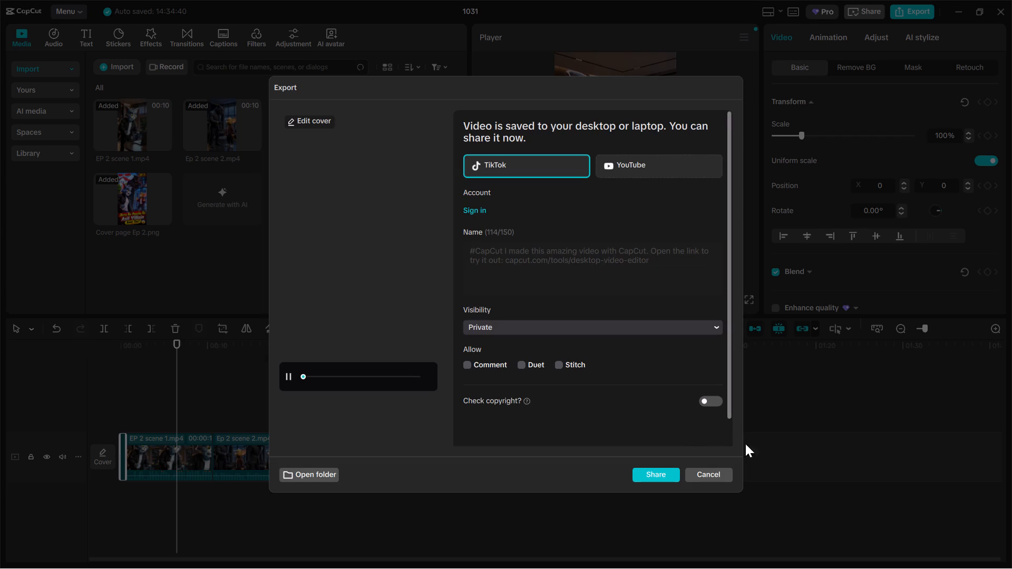
{"action": "left_click", "coordinate": [763, 447]}
{"action": "left_click", "coordinate": [713, 474]}
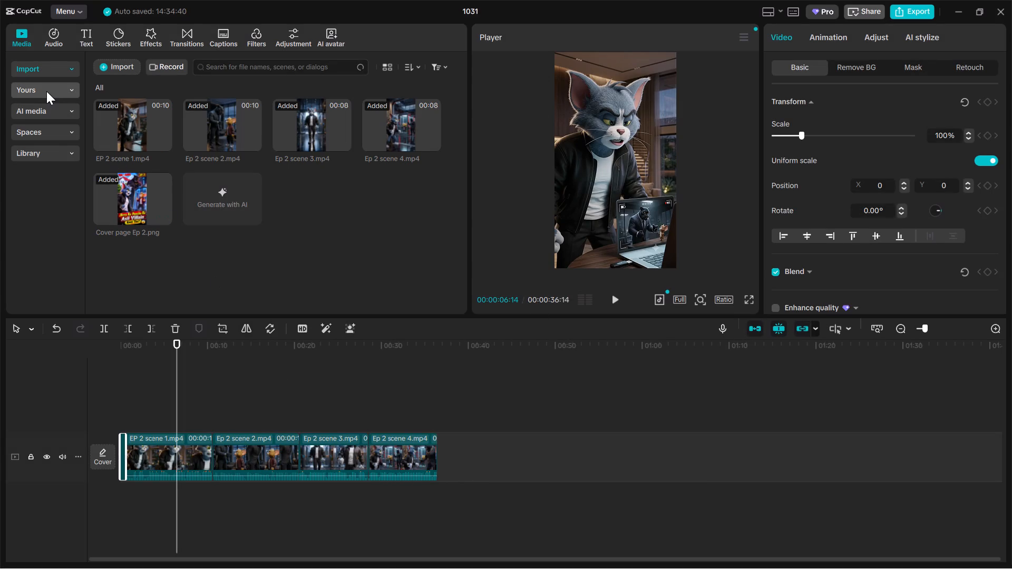
Import Tom humanoid img from the Tom & Jerry Images folder and place it at the end of the timeline, after scene 4.
{"action": "left_click", "coordinate": [112, 61]}
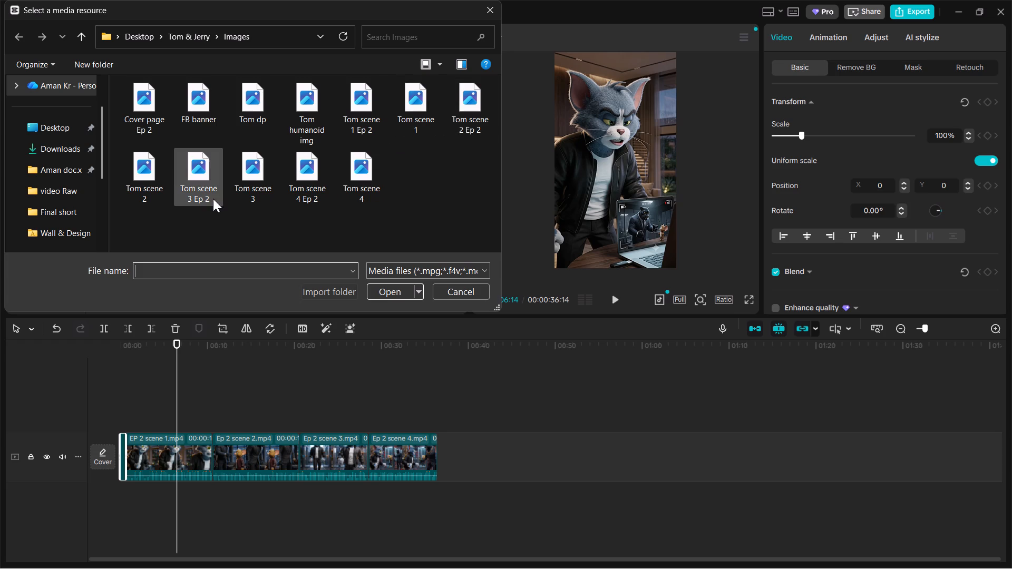
{"action": "left_click", "coordinate": [295, 104]}
{"action": "left_click", "coordinate": [398, 287]}
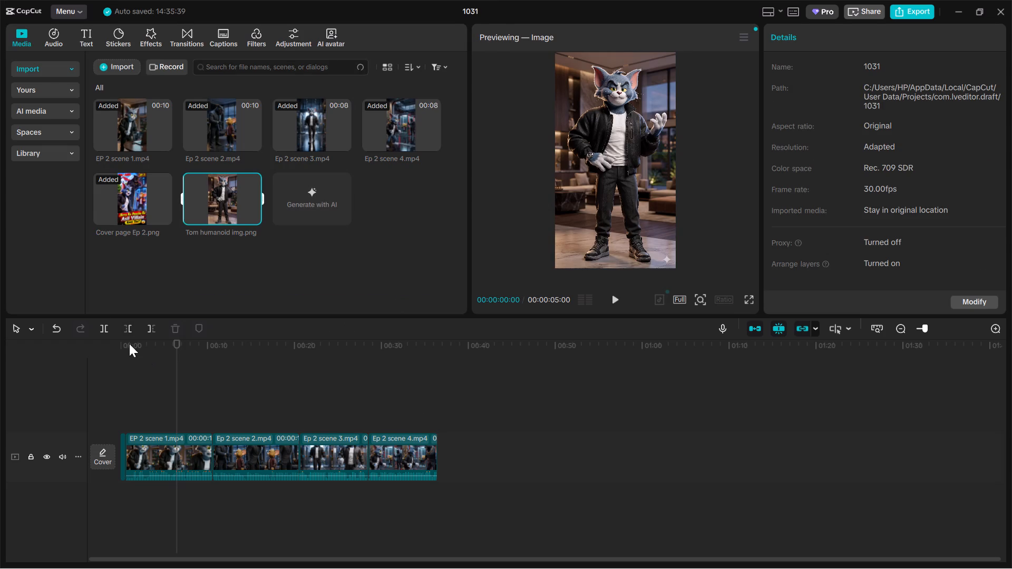
{"action": "left_click", "coordinate": [252, 217]}
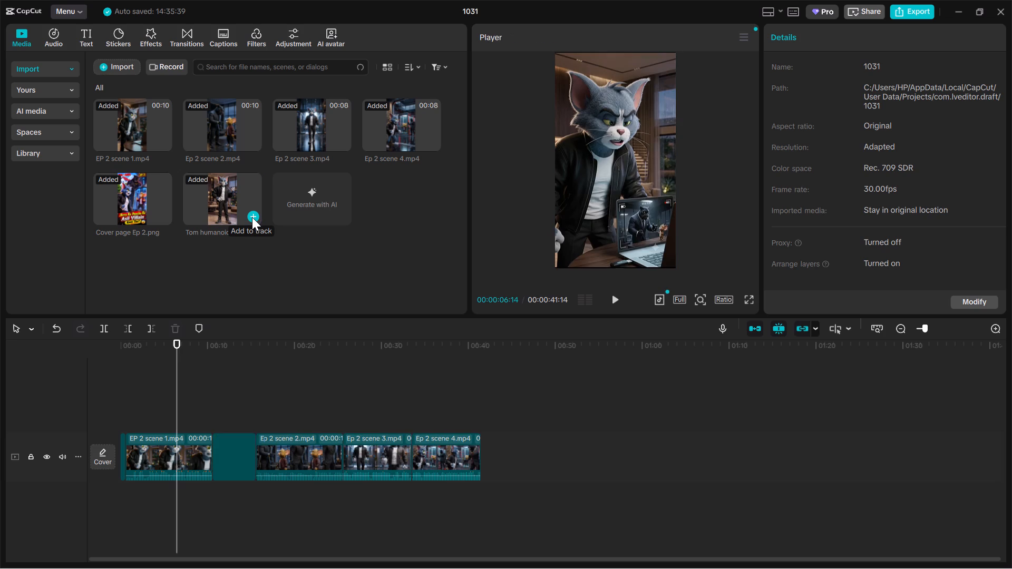
{"action": "left_click_drag", "start_coordinate": [237, 452], "coordinate": [513, 458]}
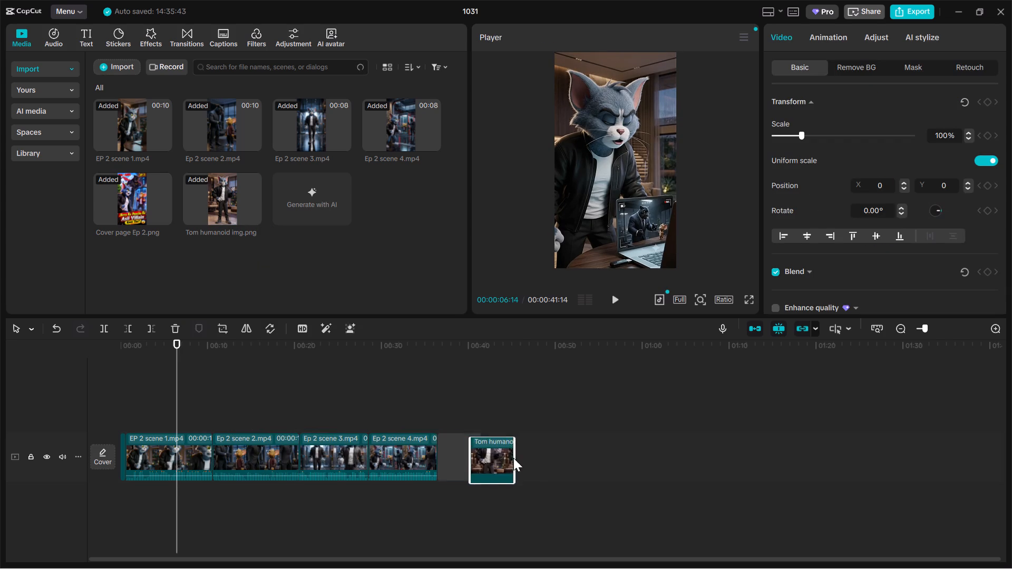
{"action": "left_click_drag", "start_coordinate": [513, 458], "coordinate": [465, 454]}
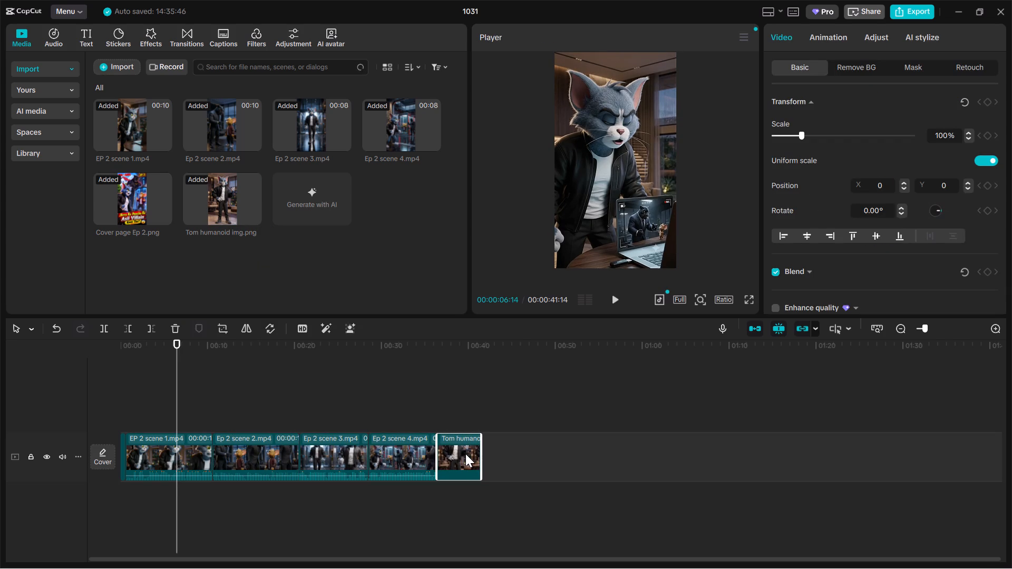
{"action": "left_click", "coordinate": [465, 454]}
{"action": "left_click", "coordinate": [465, 454]}
Shorten the Tom humanoid image clip at the end of the timeline to about 15 frames.
{"action": "left_click_drag", "start_coordinate": [479, 437], "coordinate": [456, 445]}
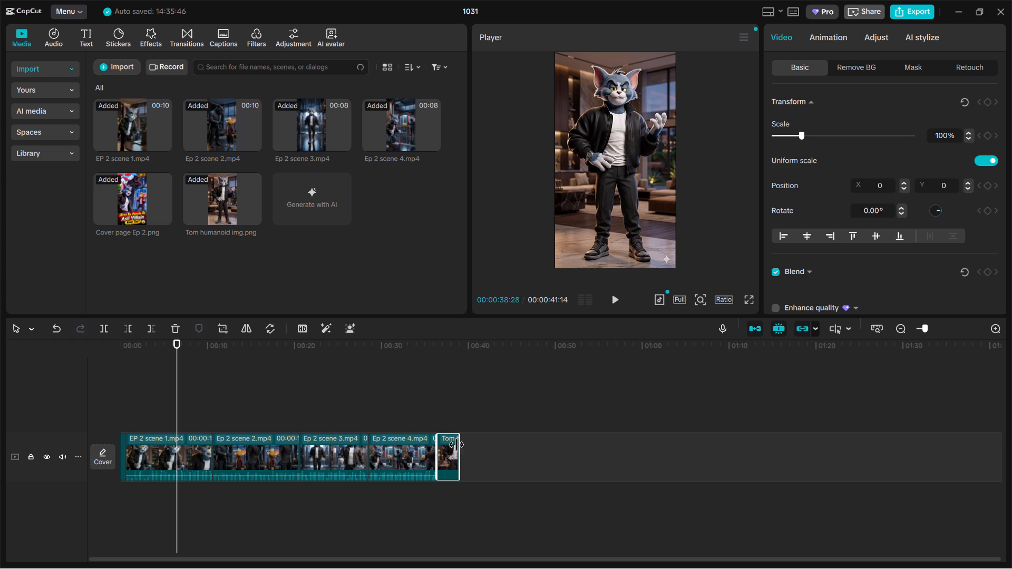
{"action": "left_click_drag", "start_coordinate": [456, 445], "coordinate": [448, 452]}
{"action": "left_click_drag", "start_coordinate": [448, 452], "coordinate": [432, 460]}
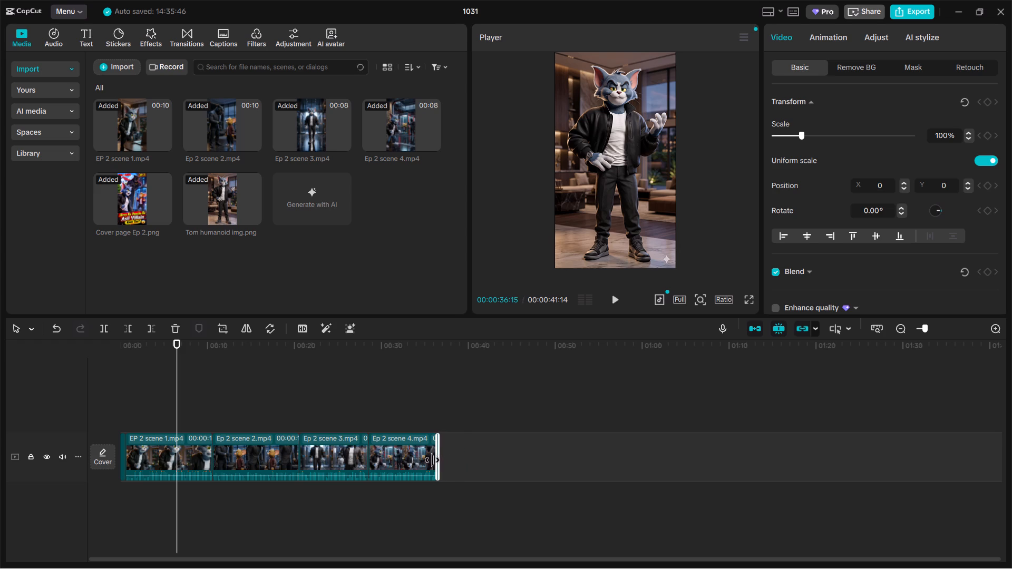
{"action": "left_click_drag", "start_coordinate": [432, 460], "coordinate": [436, 462]}
{"action": "left_click_drag", "start_coordinate": [436, 462], "coordinate": [440, 462]}
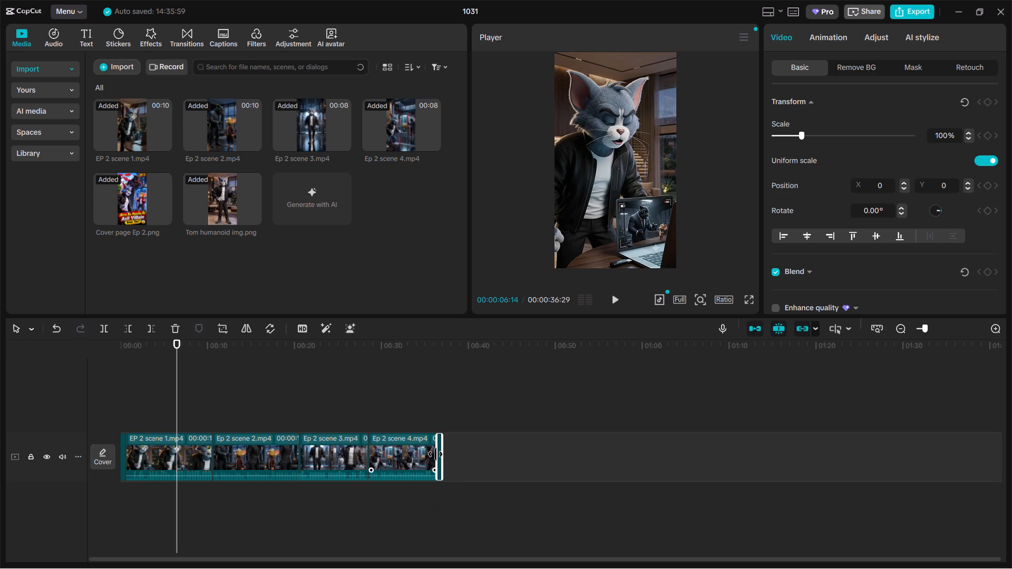
{"action": "left_click", "coordinate": [438, 454]}
{"action": "left_click", "coordinate": [438, 454]}
Move the playhead to 00:00:36:14, where the closing Tom humanoid image starts, and bring up the options for adding text.
{"action": "left_click_drag", "start_coordinate": [173, 344], "coordinate": [245, 342]}
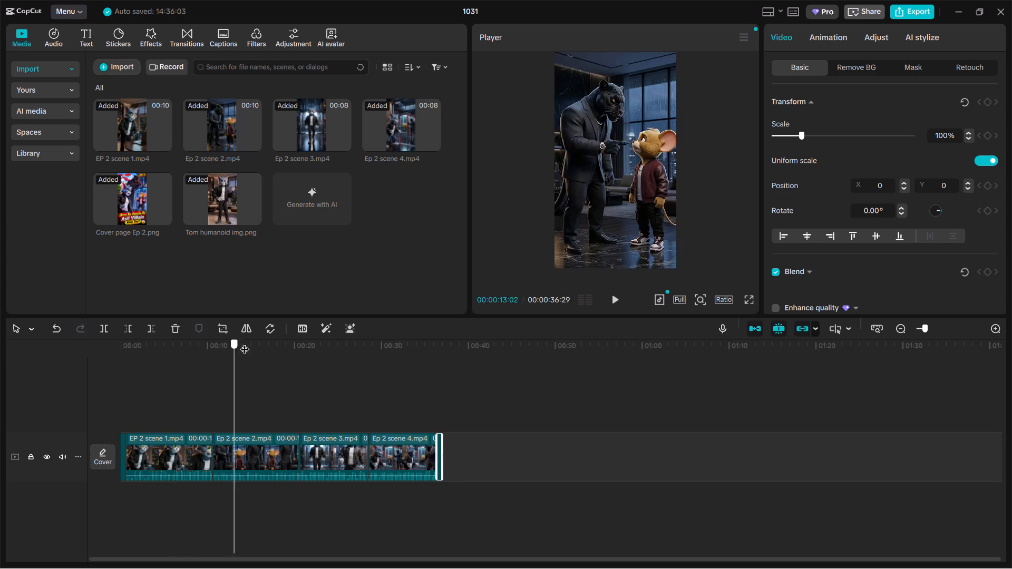
{"action": "left_click_drag", "start_coordinate": [245, 342], "coordinate": [429, 335]}
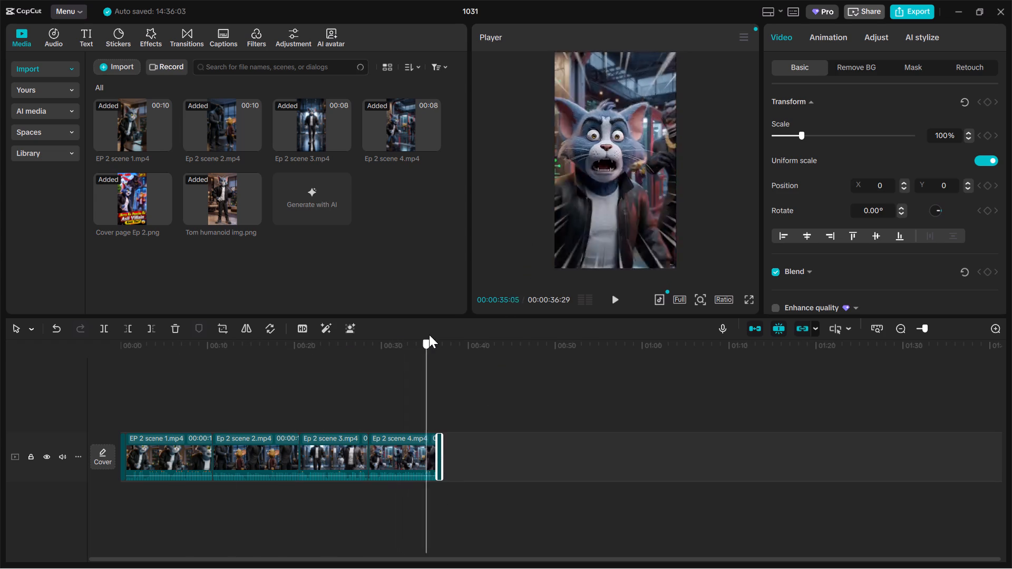
{"action": "left_click_drag", "start_coordinate": [429, 335], "coordinate": [448, 333]}
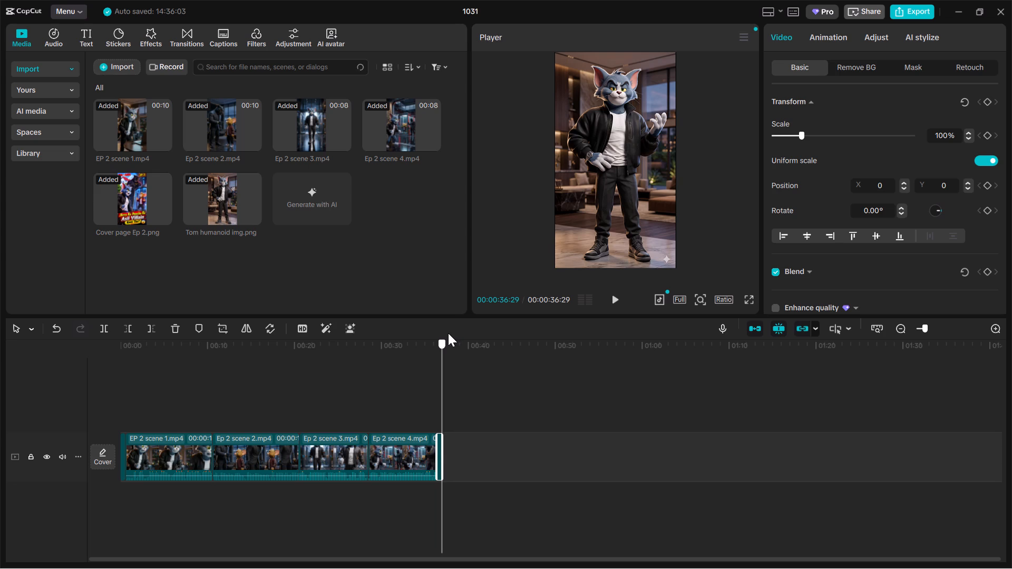
{"action": "left_click_drag", "start_coordinate": [448, 333], "coordinate": [439, 344]}
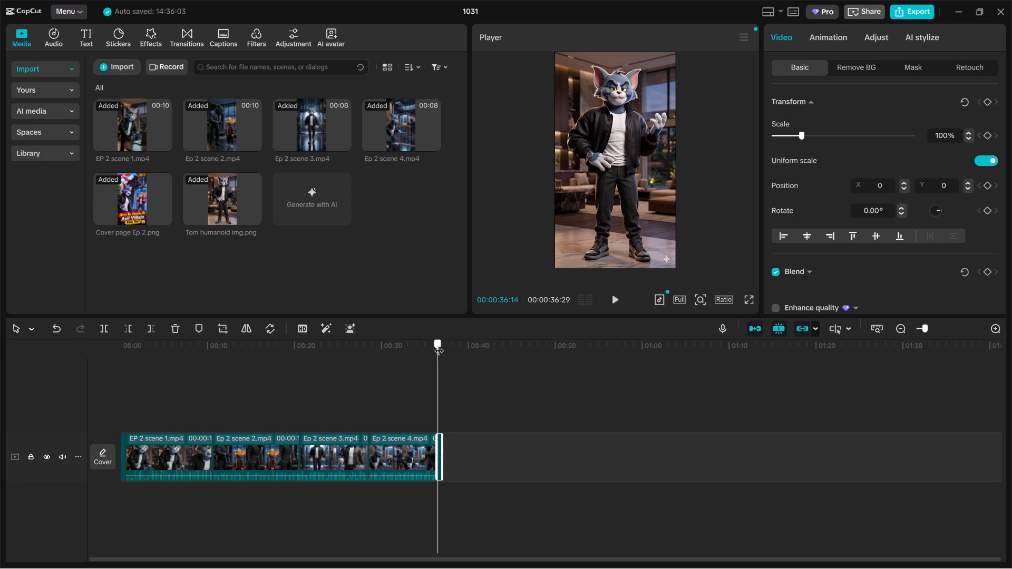
{"action": "left_click_drag", "start_coordinate": [439, 344], "coordinate": [440, 344]}
{"action": "left_click", "coordinate": [86, 37]}
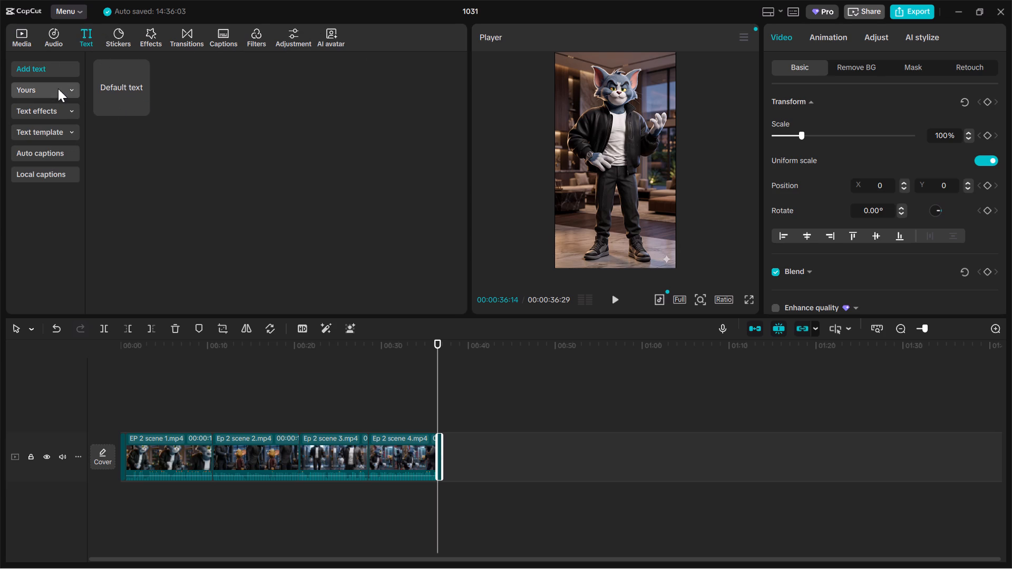
{"action": "left_click", "coordinate": [57, 67]}
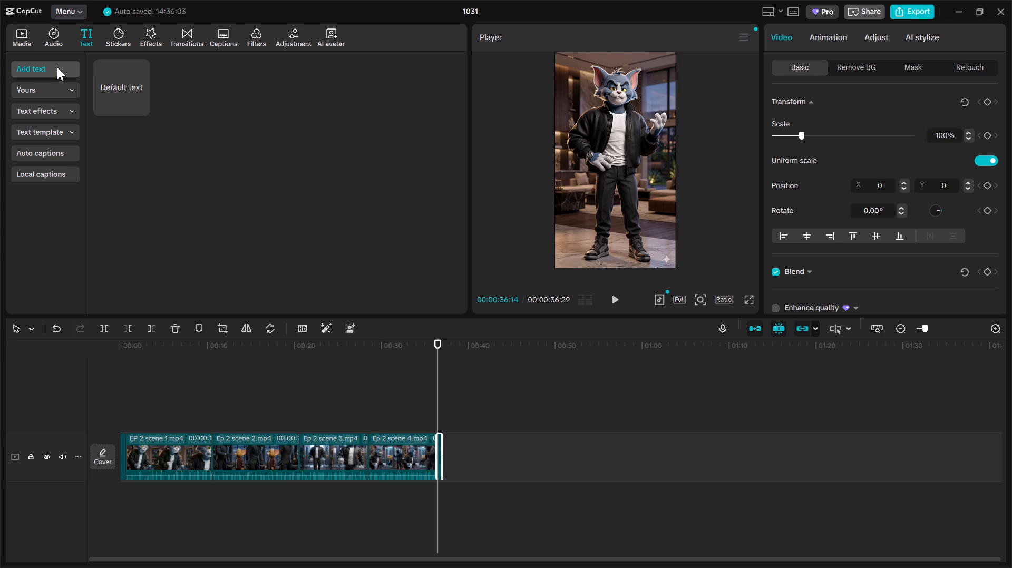
{"action": "left_click", "coordinate": [57, 67]}
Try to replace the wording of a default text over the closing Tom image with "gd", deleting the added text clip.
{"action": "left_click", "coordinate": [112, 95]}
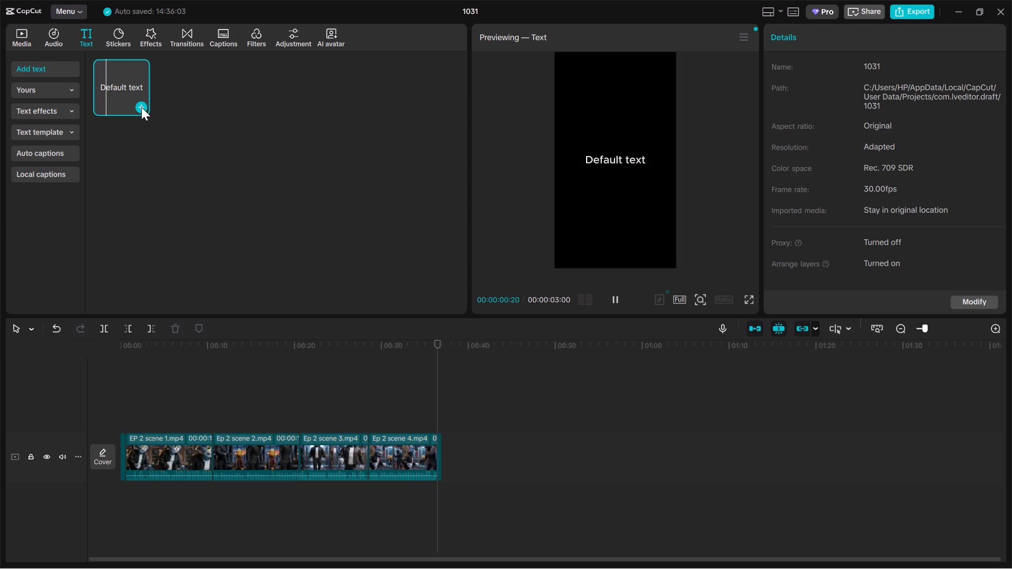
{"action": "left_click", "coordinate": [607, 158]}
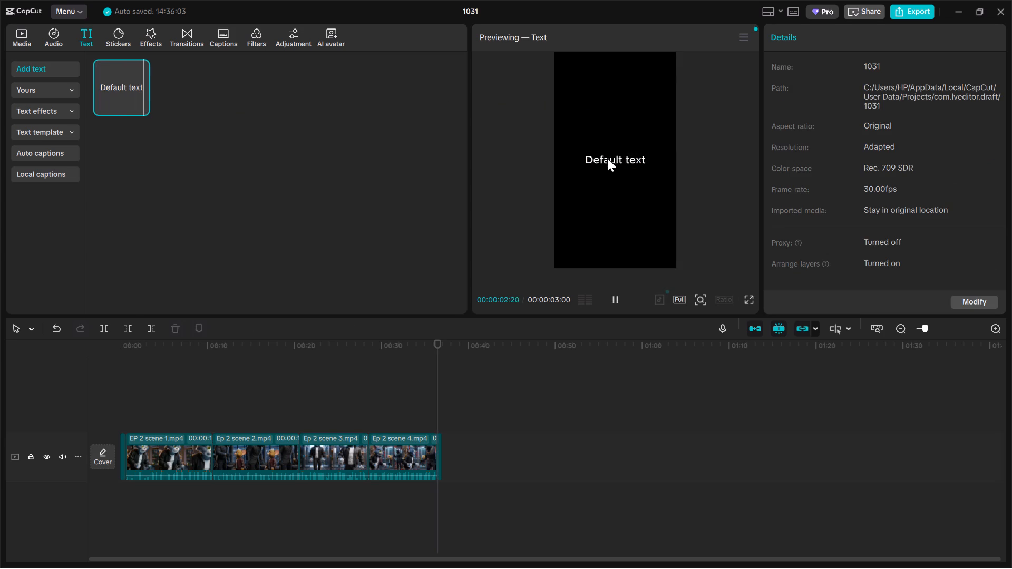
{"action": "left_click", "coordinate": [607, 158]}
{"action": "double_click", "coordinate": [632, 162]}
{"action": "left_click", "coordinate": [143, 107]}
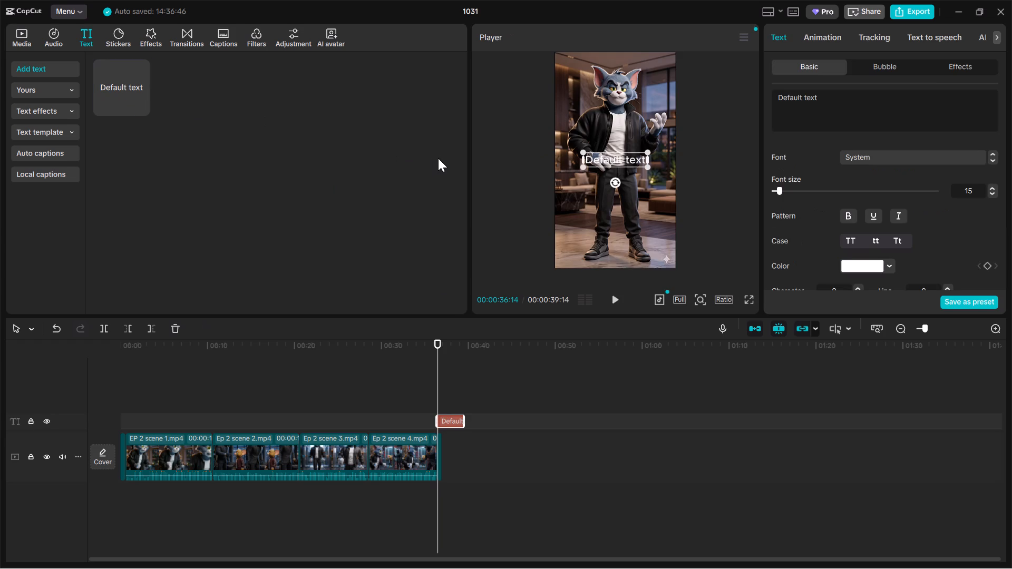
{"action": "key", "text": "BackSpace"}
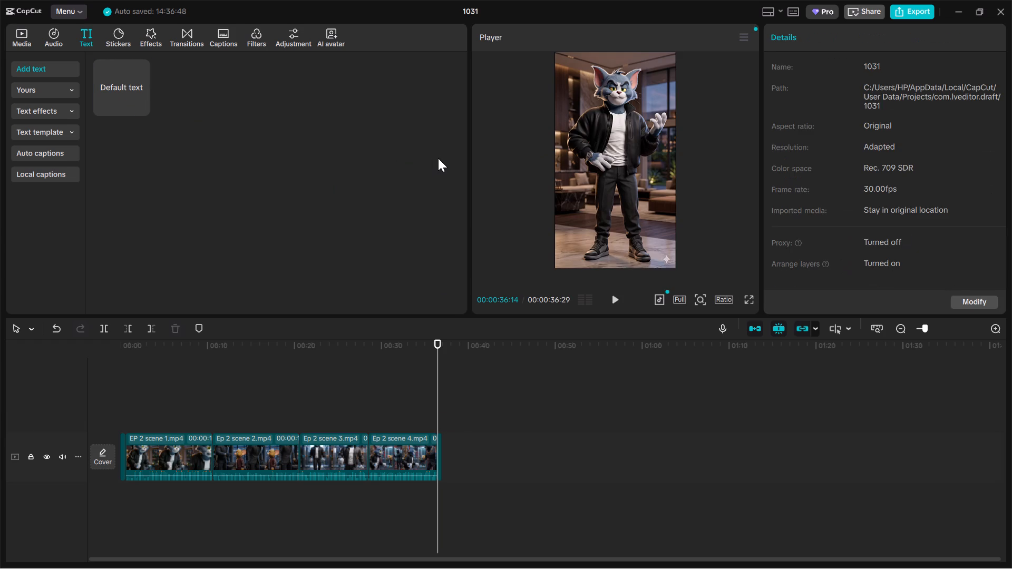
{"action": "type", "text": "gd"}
Add a default text over the closing Tom image and replace its wording with "Follow for" and "part 3" on two lines.
{"action": "left_click", "coordinate": [138, 104]}
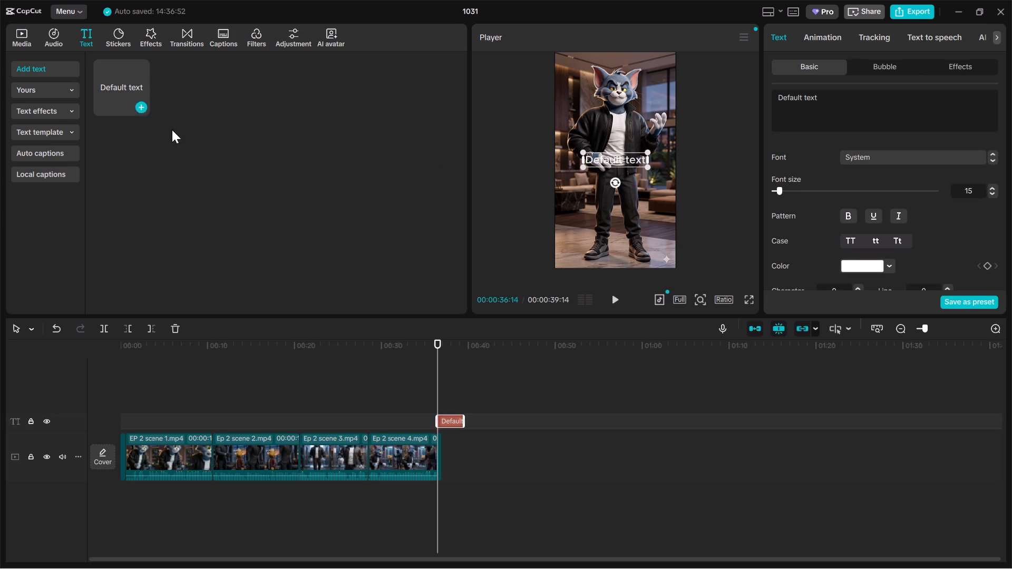
{"action": "left_click", "coordinate": [634, 155]}
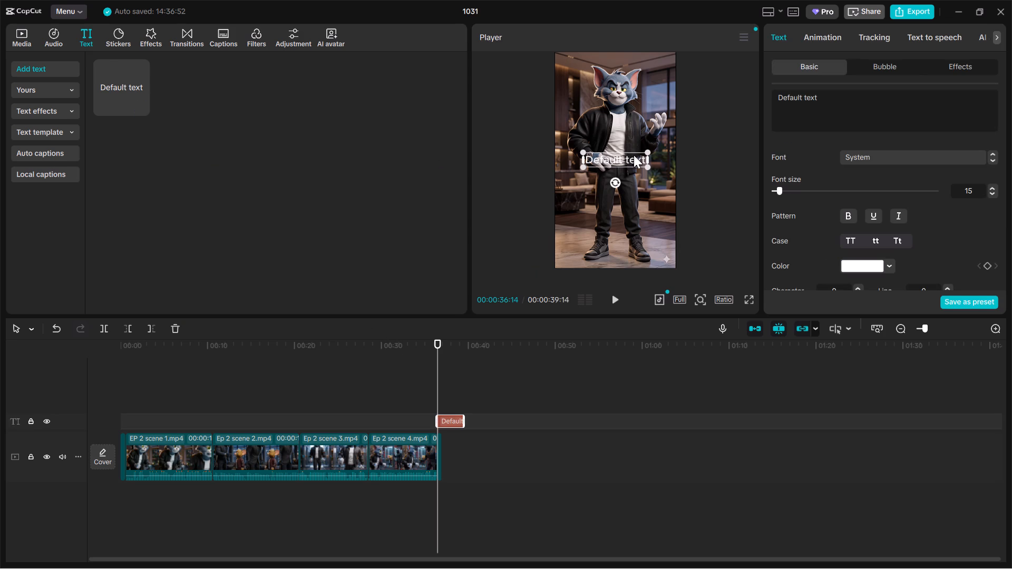
{"action": "double_click", "coordinate": [634, 155]}
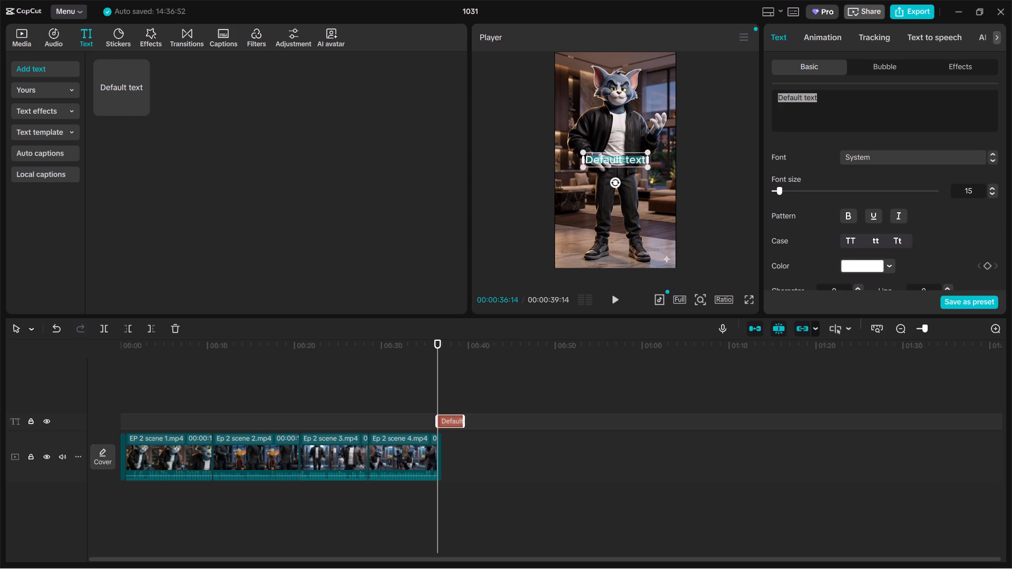
{"action": "key", "text": "BackSpace"}
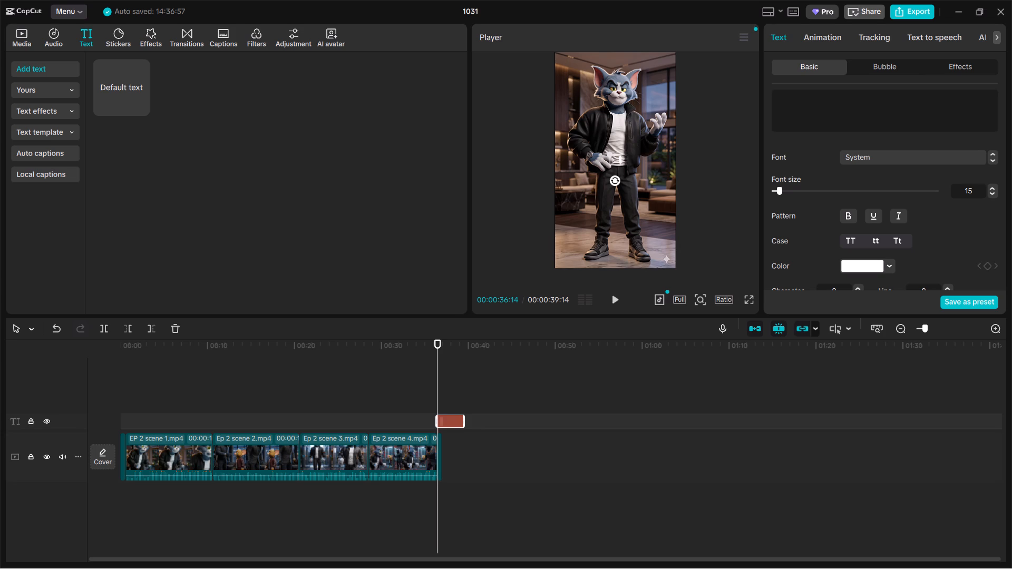
{"action": "key", "text": "shift+f"}
{"action": "type", "text": "ollow"}
{"action": "key", "text": "space"}
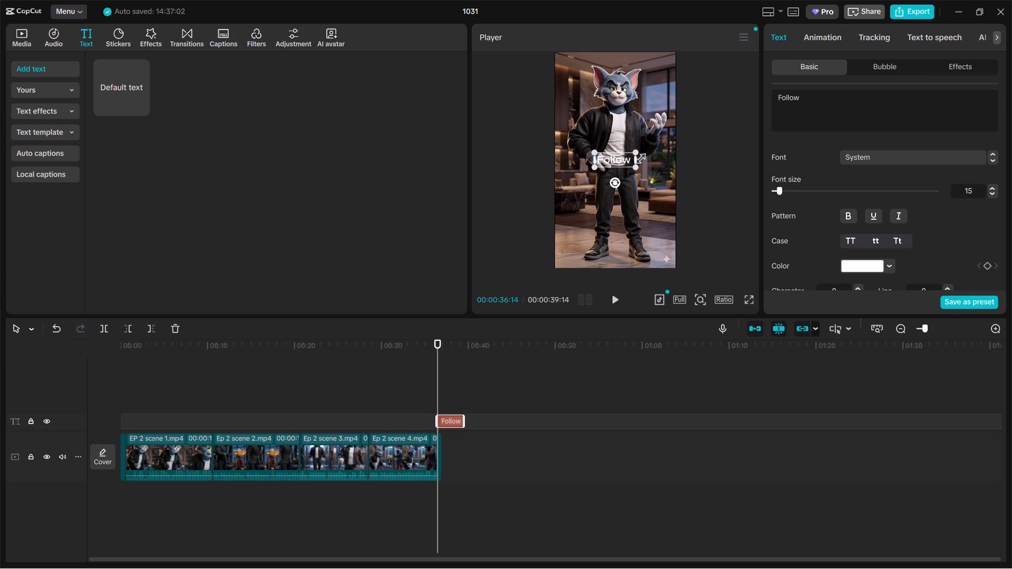
{"action": "type", "text": "for"}
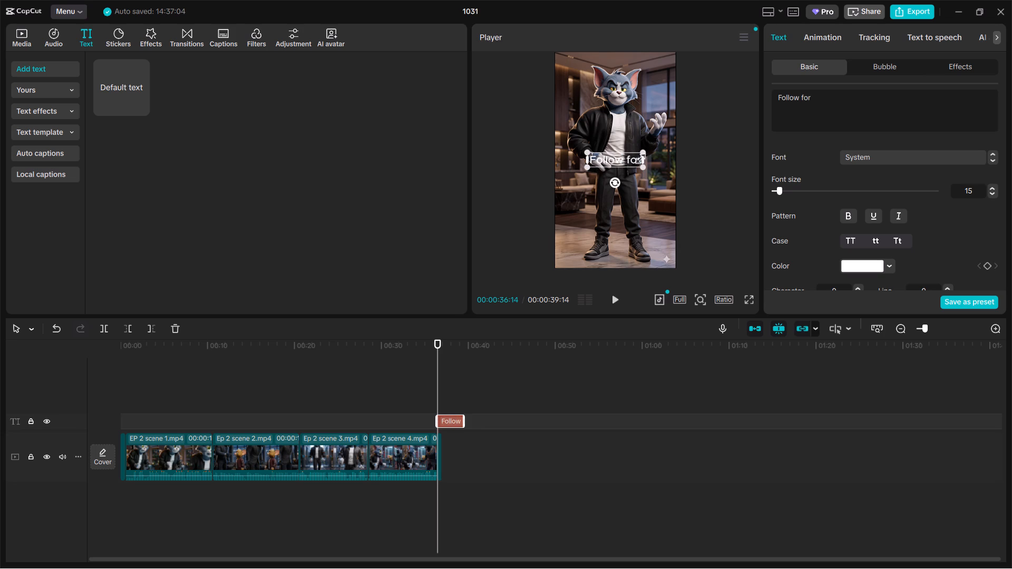
{"action": "key", "text": "shift+Return"}
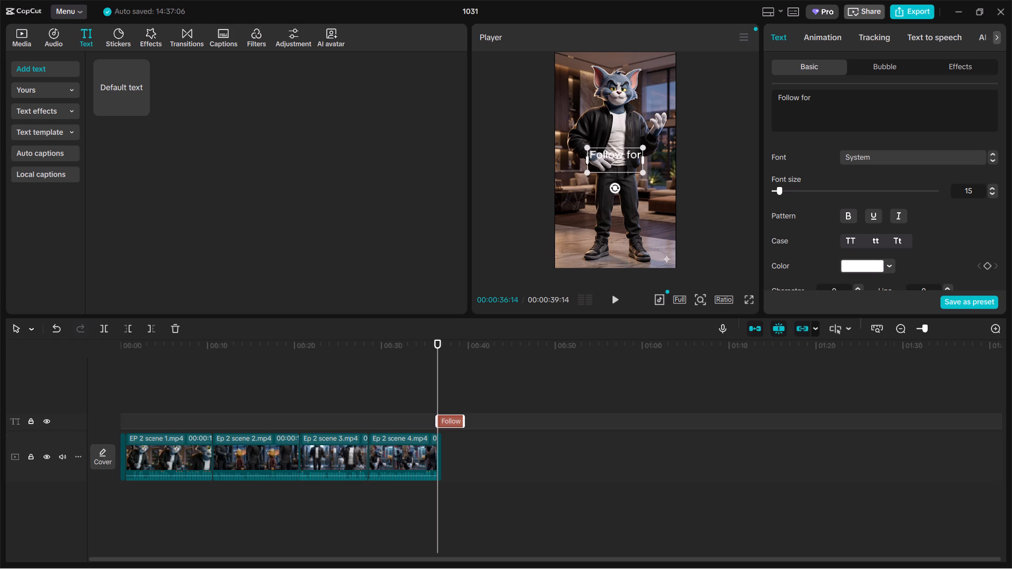
{"action": "type", "text": "part"}
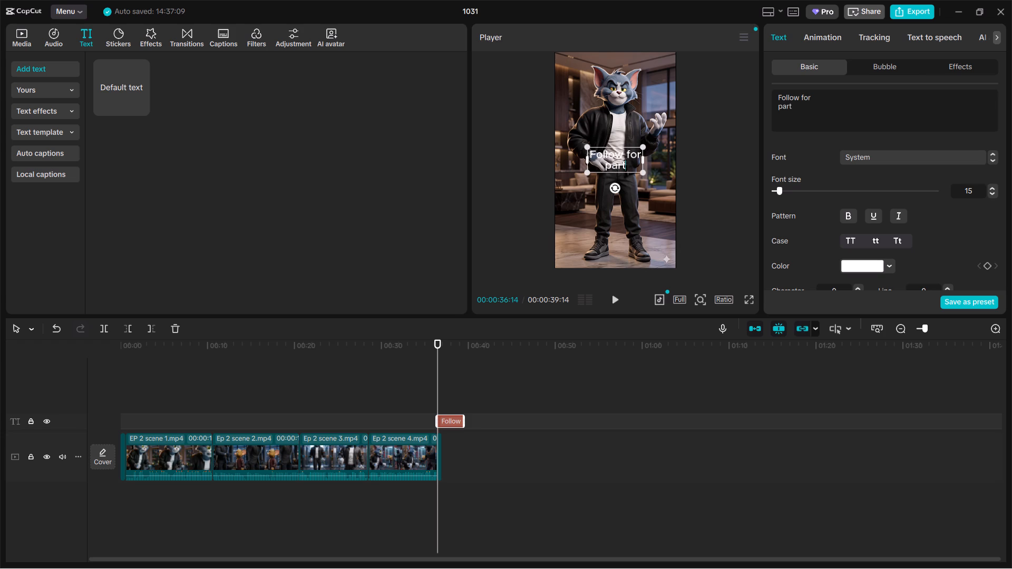
{"action": "key", "text": "space"}
{"action": "key", "text": "3"}
Enlarge the "Follow for part 3" text until its box spans the full width of the frame.
{"action": "left_click_drag", "start_coordinate": [639, 170], "coordinate": [674, 201]}
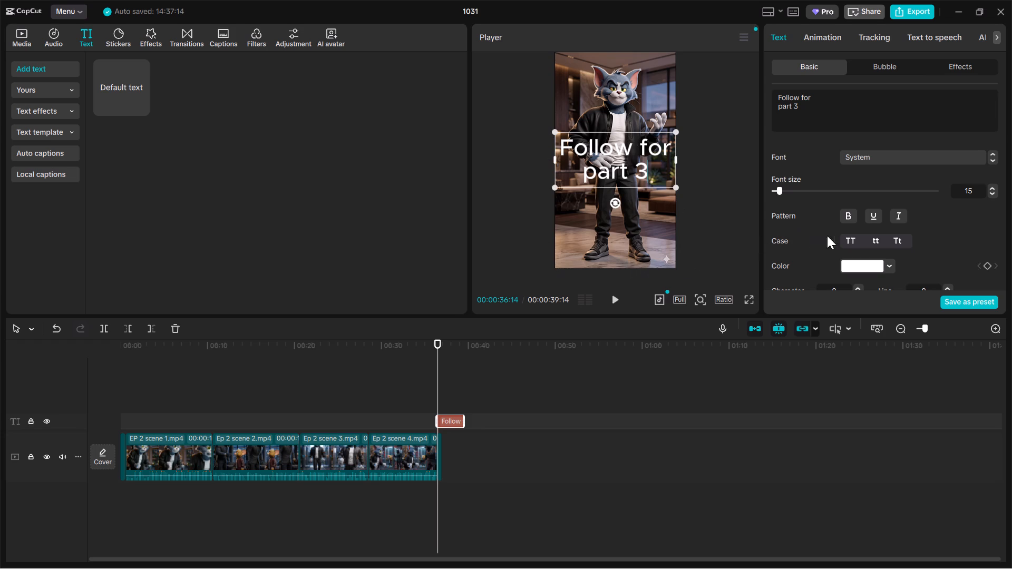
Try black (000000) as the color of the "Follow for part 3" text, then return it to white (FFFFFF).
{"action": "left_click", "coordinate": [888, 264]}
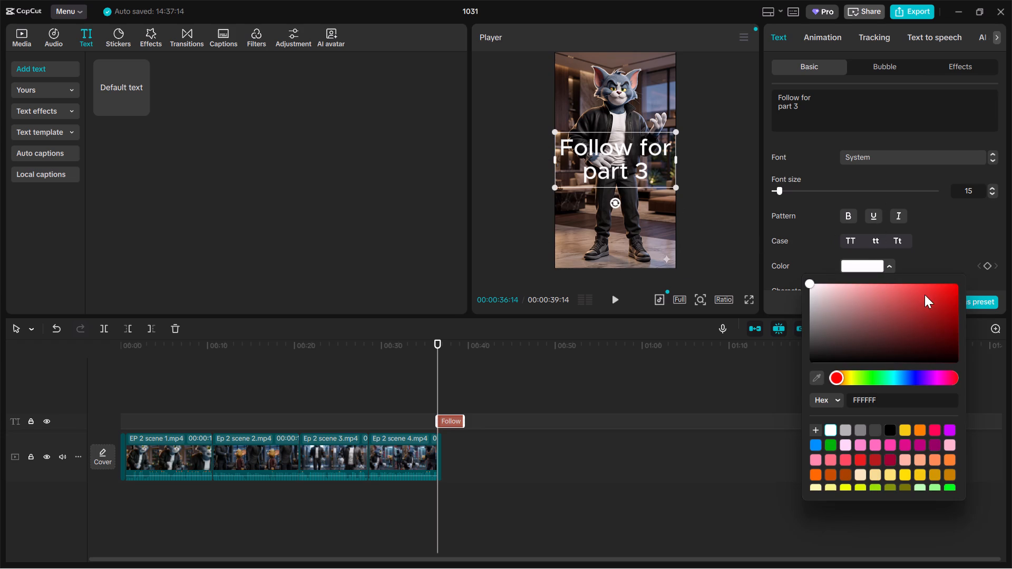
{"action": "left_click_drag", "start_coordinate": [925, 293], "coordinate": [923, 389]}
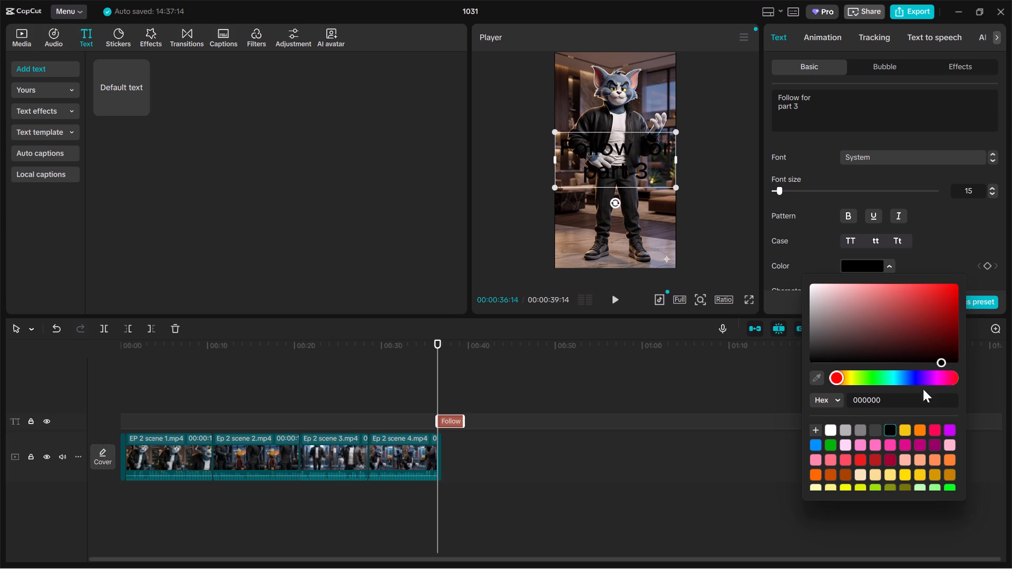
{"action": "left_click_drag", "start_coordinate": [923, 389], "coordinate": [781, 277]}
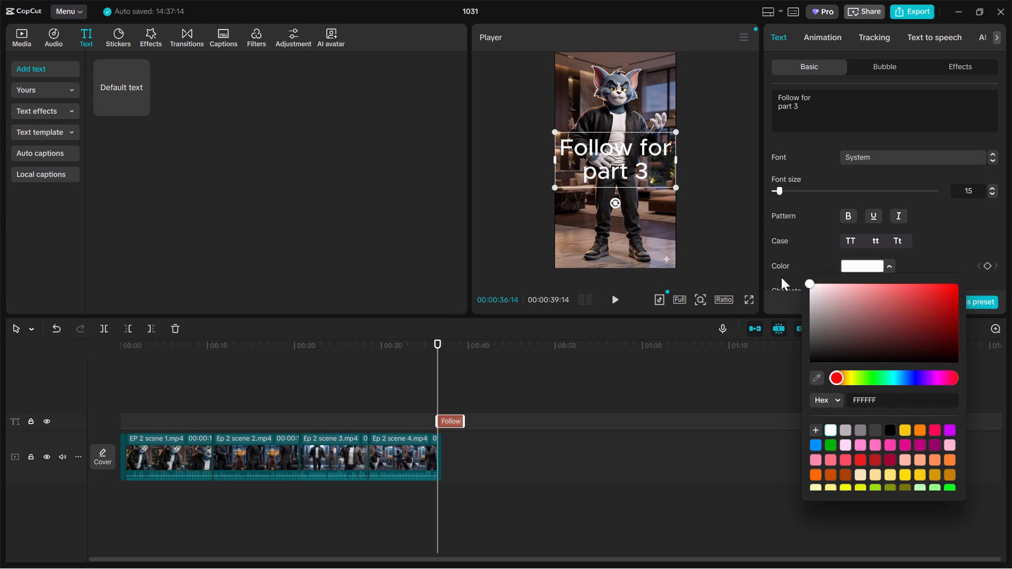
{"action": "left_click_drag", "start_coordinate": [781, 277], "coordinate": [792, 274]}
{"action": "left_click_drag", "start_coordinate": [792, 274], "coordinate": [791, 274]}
Shrink the "Follow for part 3" text slightly so it sits inside the frame edges, and move it down over Tom's legs.
{"action": "left_click_drag", "start_coordinate": [676, 134], "coordinate": [669, 149]}
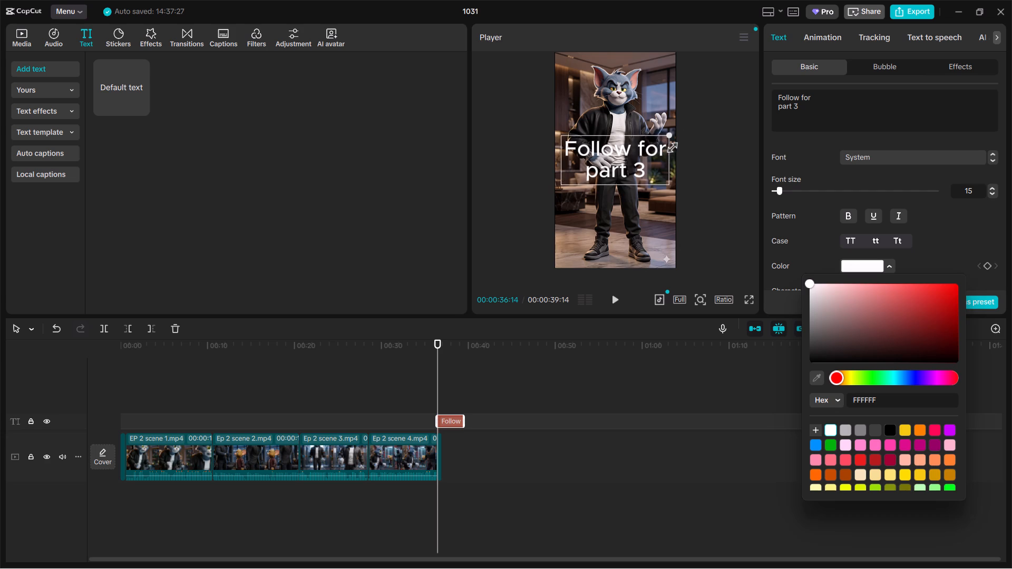
{"action": "left_click_drag", "start_coordinate": [669, 149], "coordinate": [669, 149]}
{"action": "left_click_drag", "start_coordinate": [643, 148], "coordinate": [644, 194]}
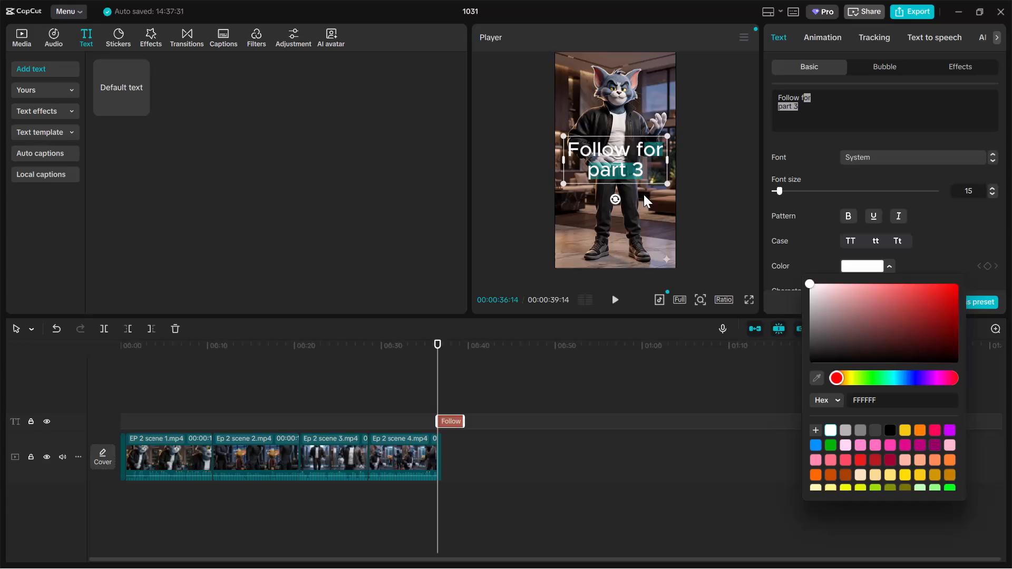
{"action": "left_click", "coordinate": [678, 198]}
{"action": "left_click", "coordinate": [632, 161]}
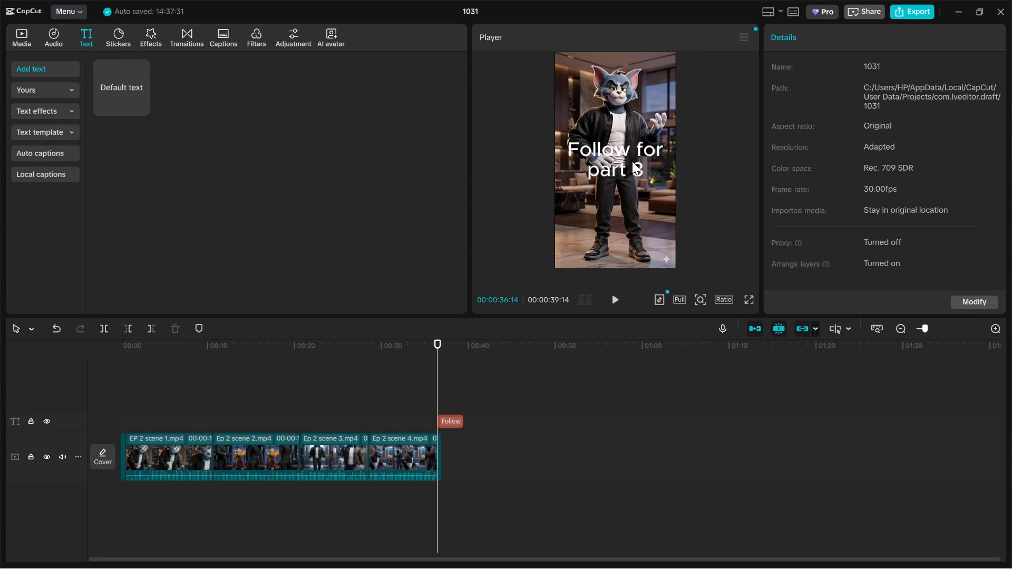
{"action": "left_click_drag", "start_coordinate": [632, 161], "coordinate": [632, 205]}
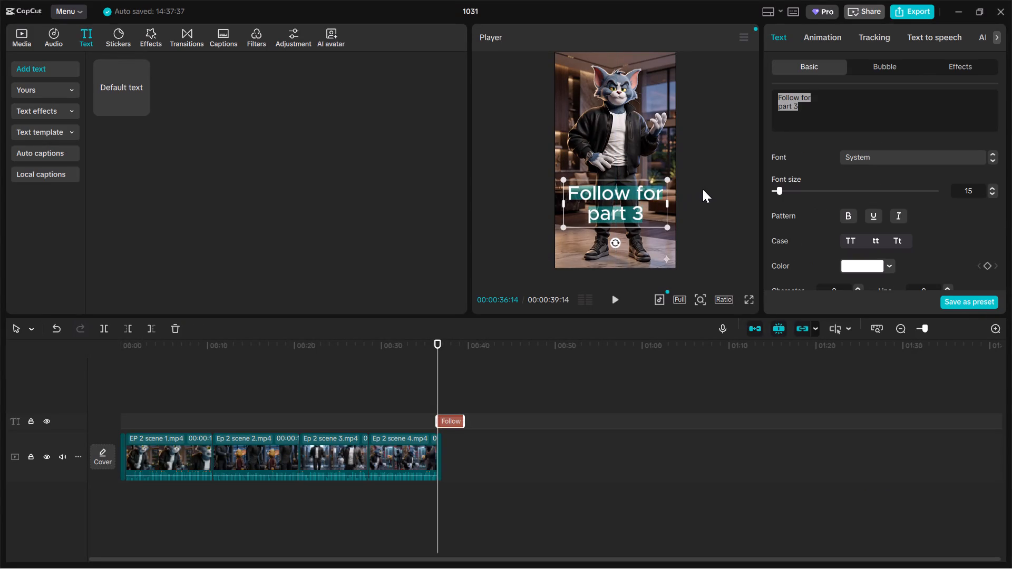
{"action": "left_click", "coordinate": [704, 189]}
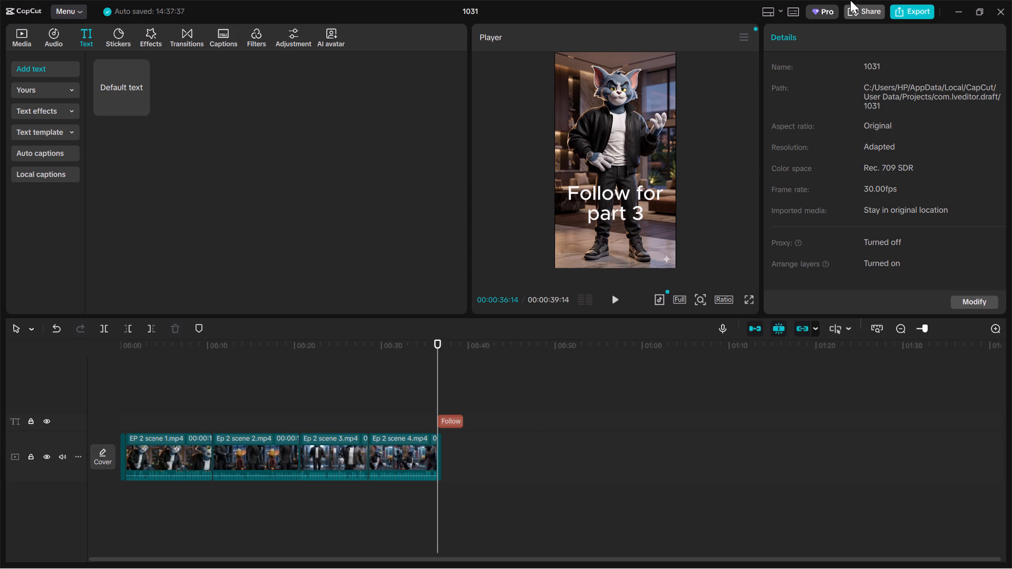
Show the video preview in full screen and rewind it to the cover image at 00:00:00:00.
{"action": "left_click", "coordinate": [747, 301]}
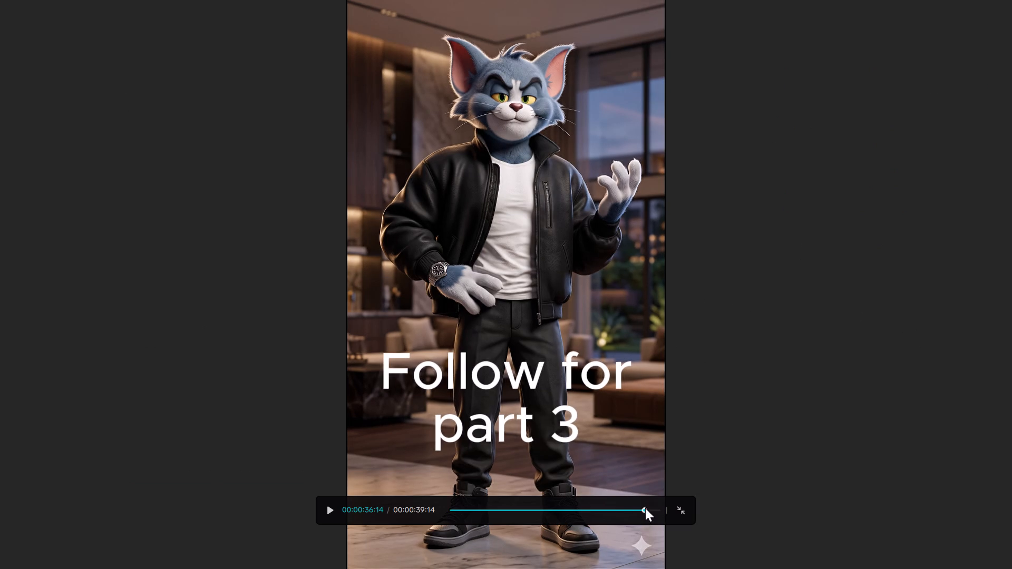
{"action": "left_click_drag", "start_coordinate": [643, 507], "coordinate": [402, 522]}
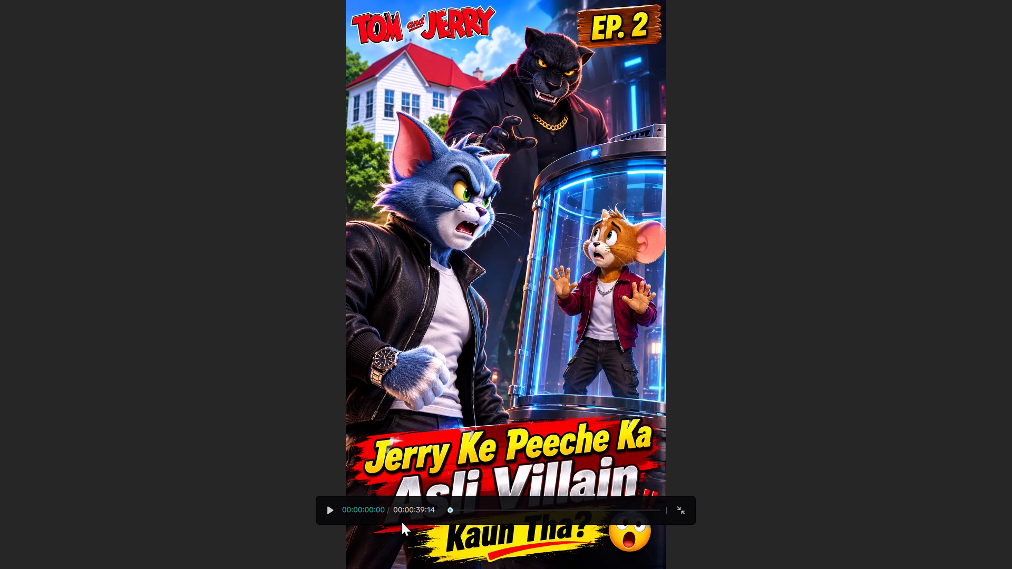
{"action": "left_click_drag", "start_coordinate": [402, 522], "coordinate": [359, 525]}
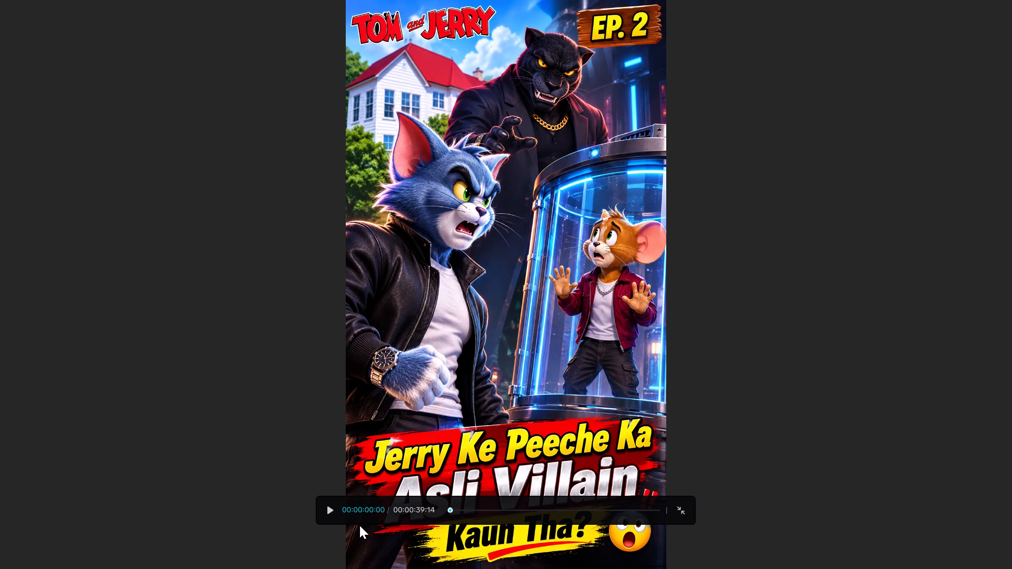
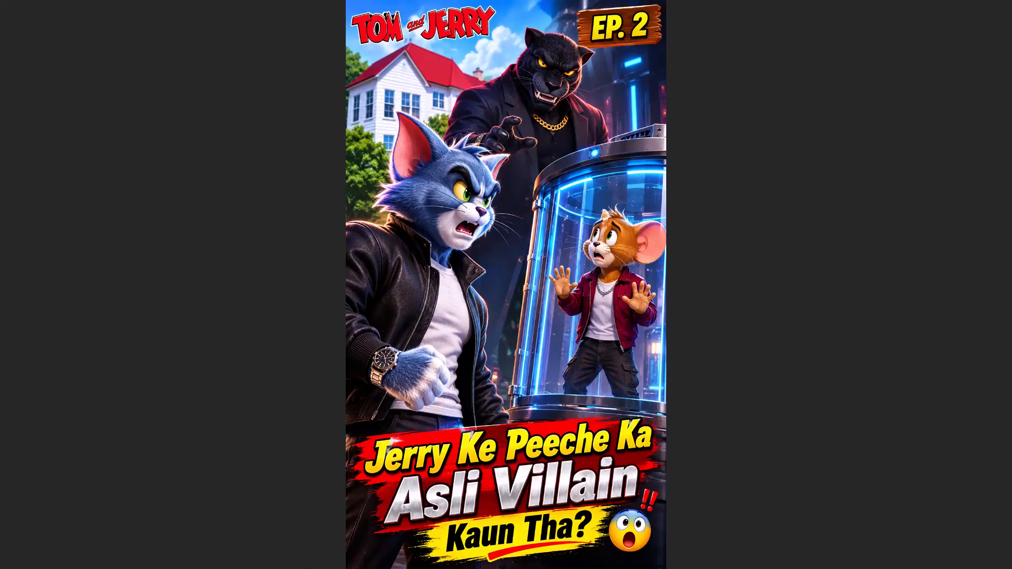
Play the opening of the video in full screen and try to rewind it to the cover image.
{"action": "left_click", "coordinate": [383, 496]}
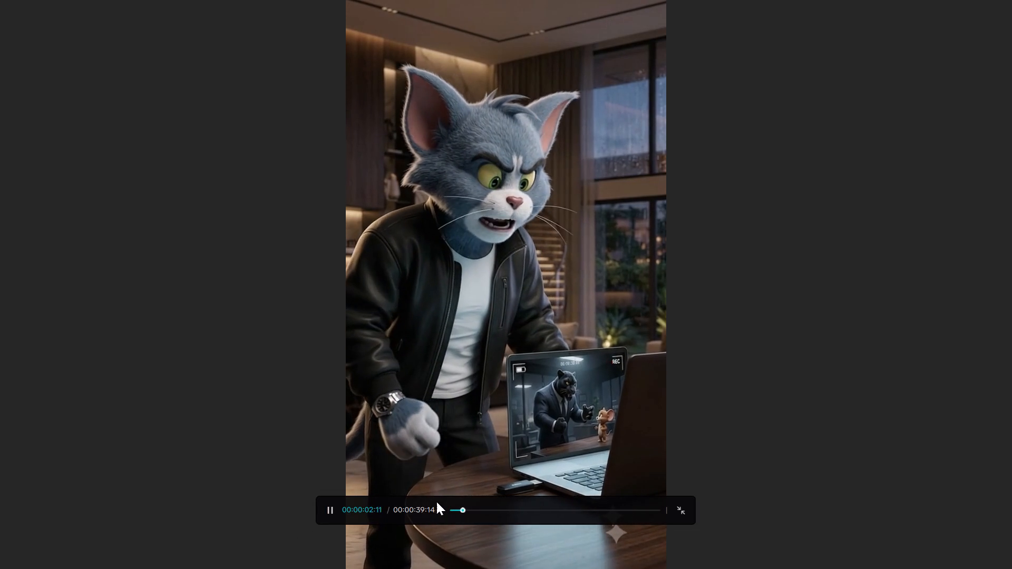
{"action": "left_click_drag", "start_coordinate": [461, 506], "coordinate": [439, 508]}
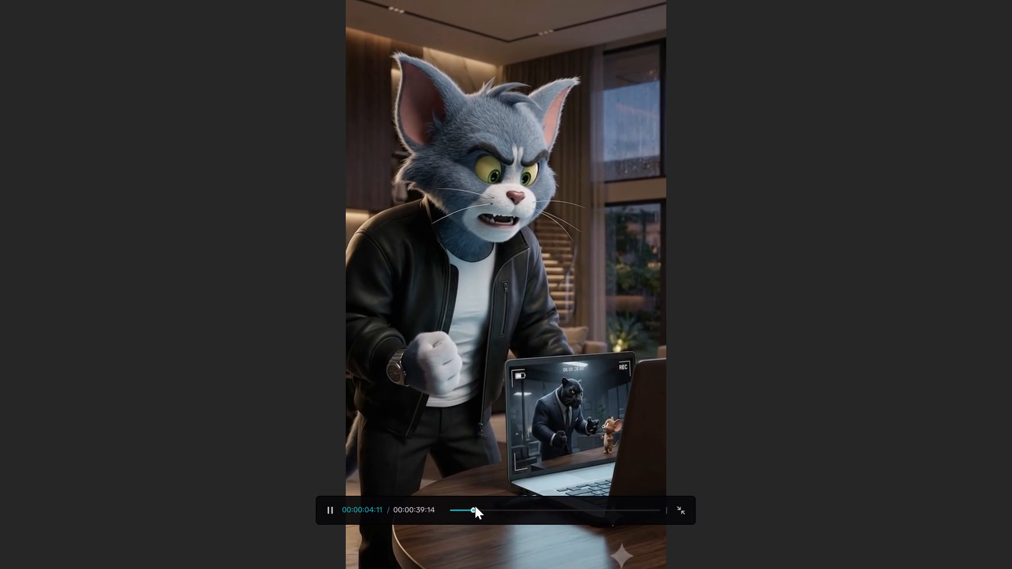
{"action": "left_click_drag", "start_coordinate": [472, 507], "coordinate": [414, 512]}
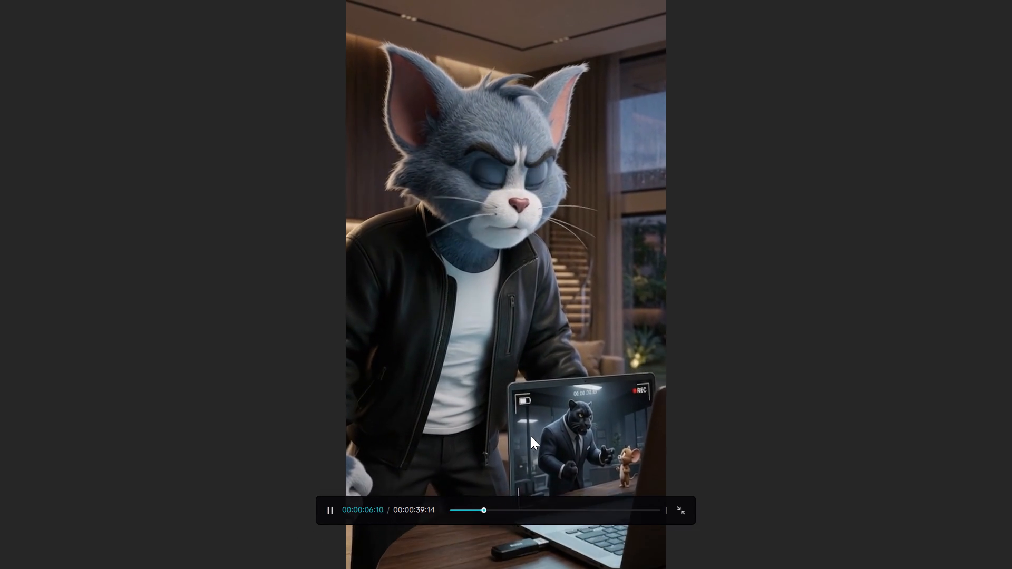
{"action": "key", "text": "Left"}
{"action": "key", "text": "Left"}
{"action": "key", "text": "Left"}
{"action": "key", "text": "Left"}
{"action": "key", "text": "Left"}
{"action": "key", "text": "Left"}
{"action": "key", "text": "Left"}
{"action": "key", "text": "Left"}
{"action": "key", "text": "Left"}
{"action": "key", "text": "Left"}
{"action": "key", "text": "Left"}
{"action": "key", "text": "Left"}
{"action": "key", "text": "Left"}
{"action": "key", "text": "Left"}
{"action": "key", "text": "Left"}
{"action": "key", "text": "Left"}
{"action": "key", "text": "Left"}
{"action": "key", "text": "Left"}
{"action": "key", "text": "Left"}
{"action": "key", "text": "Left"}
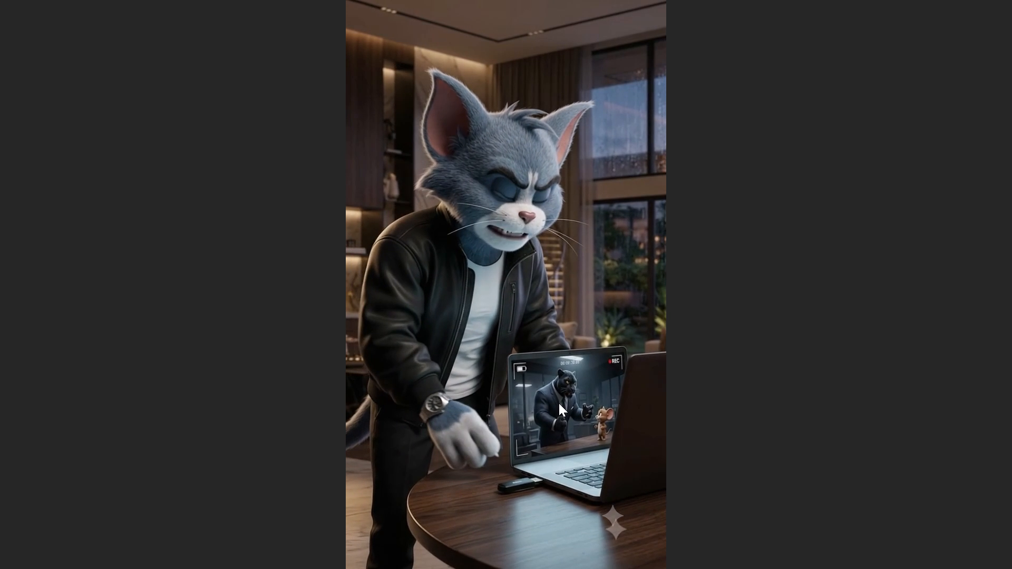
{"action": "left_click", "coordinate": [559, 403]}
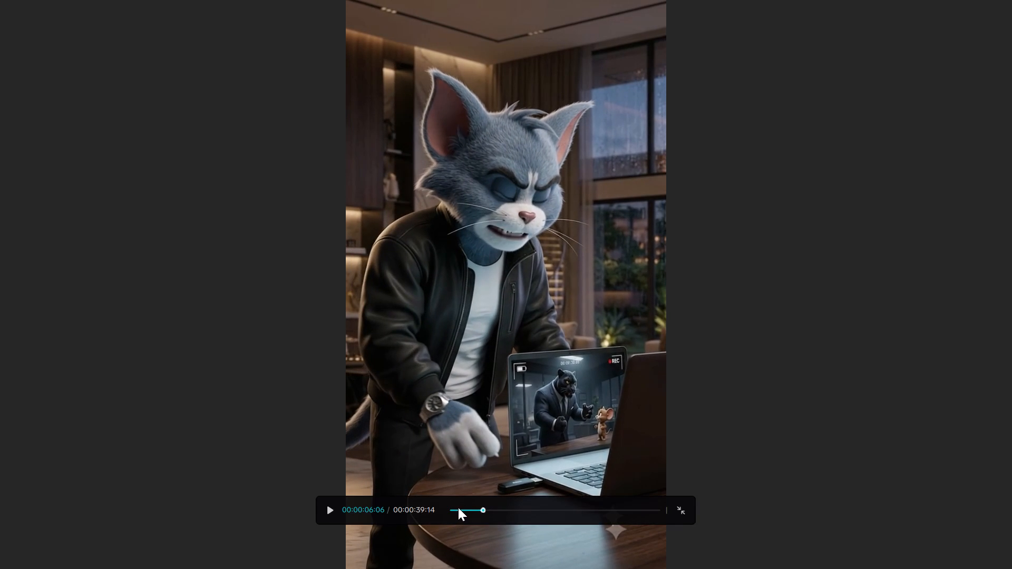
{"action": "left_click", "coordinate": [507, 516]}
Leave full screen to reset the playhead to 00:00:00:00 on the timeline, and play the video in full screen from the cover image.
{"action": "left_click", "coordinate": [680, 512]}
{"action": "left_click_drag", "start_coordinate": [139, 342], "coordinate": [82, 361]}
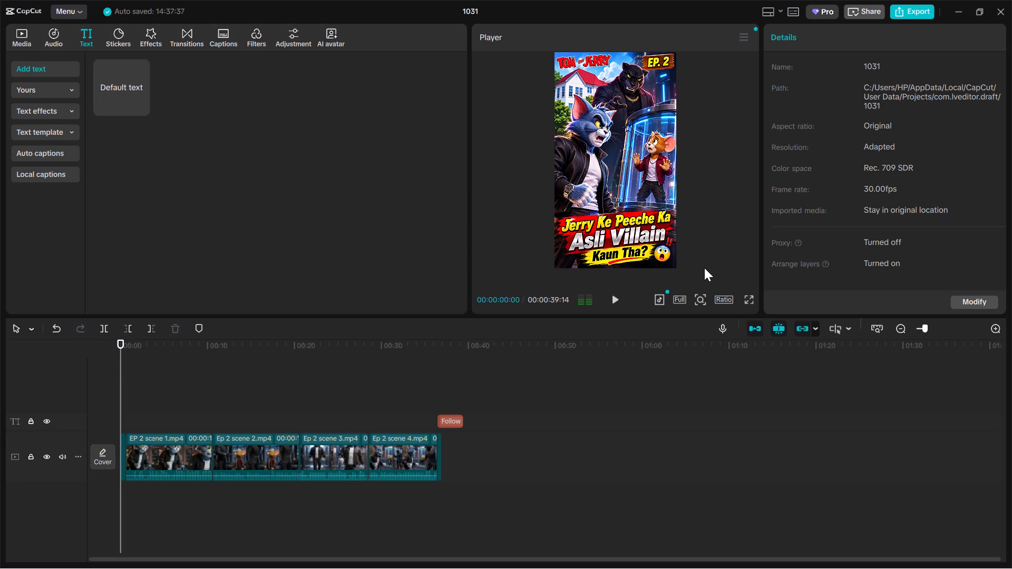
{"action": "left_click", "coordinate": [747, 297]}
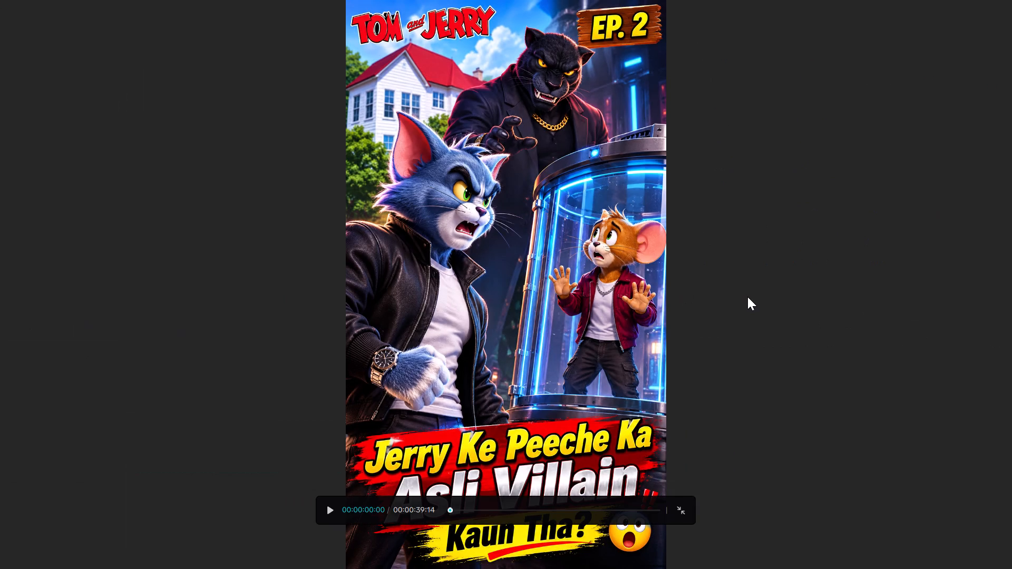
{"action": "key", "text": "space"}
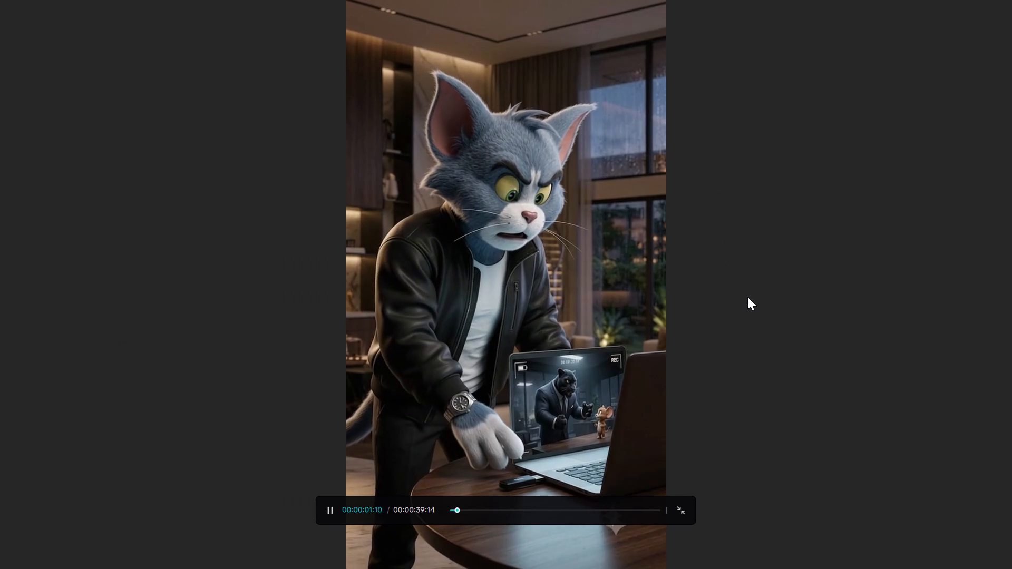
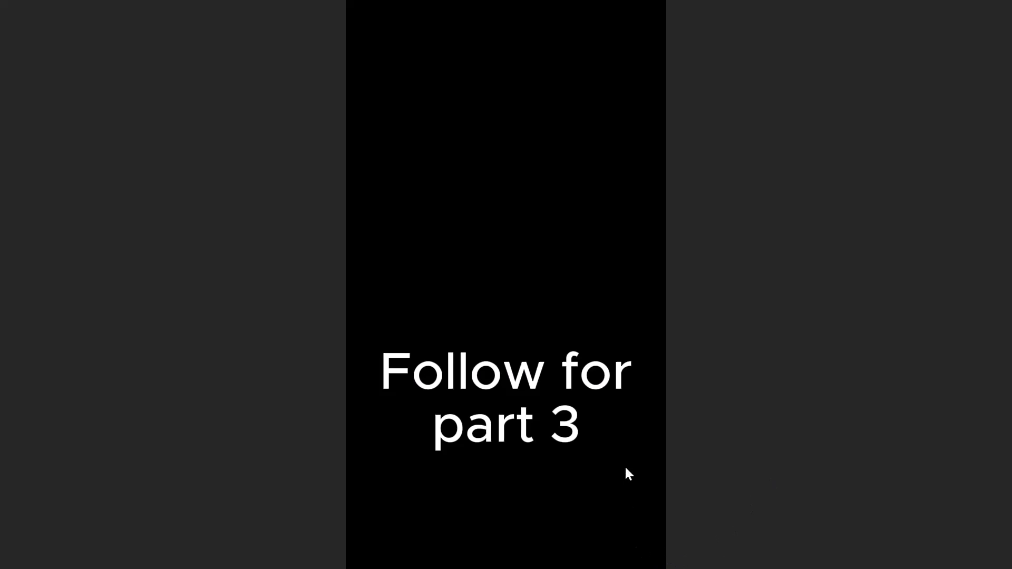
Leave the full-screen preview and return the playhead to 00:00:00:00, at the cover image.
{"action": "left_click", "coordinate": [627, 568]}
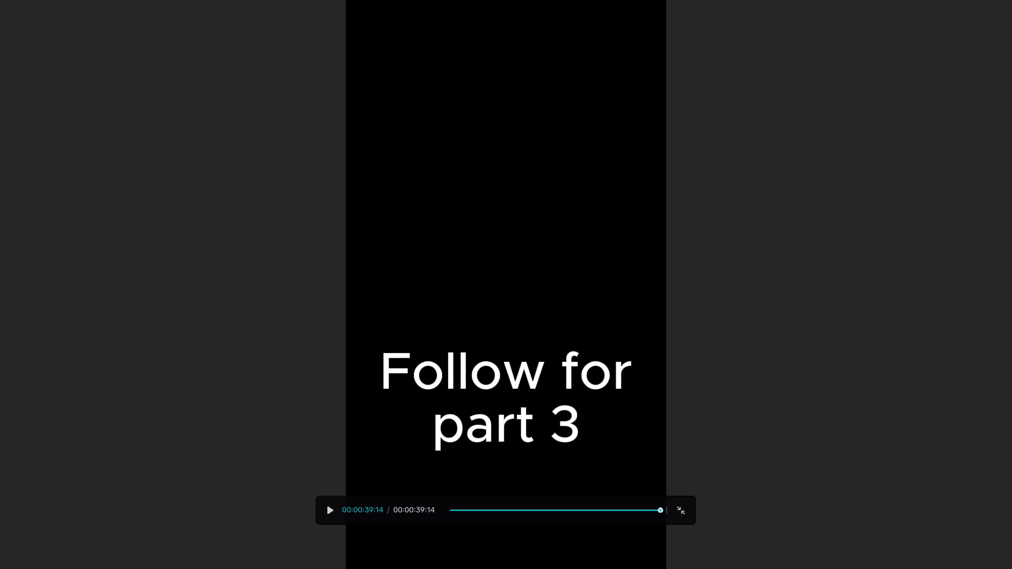
{"action": "left_click", "coordinate": [679, 505]}
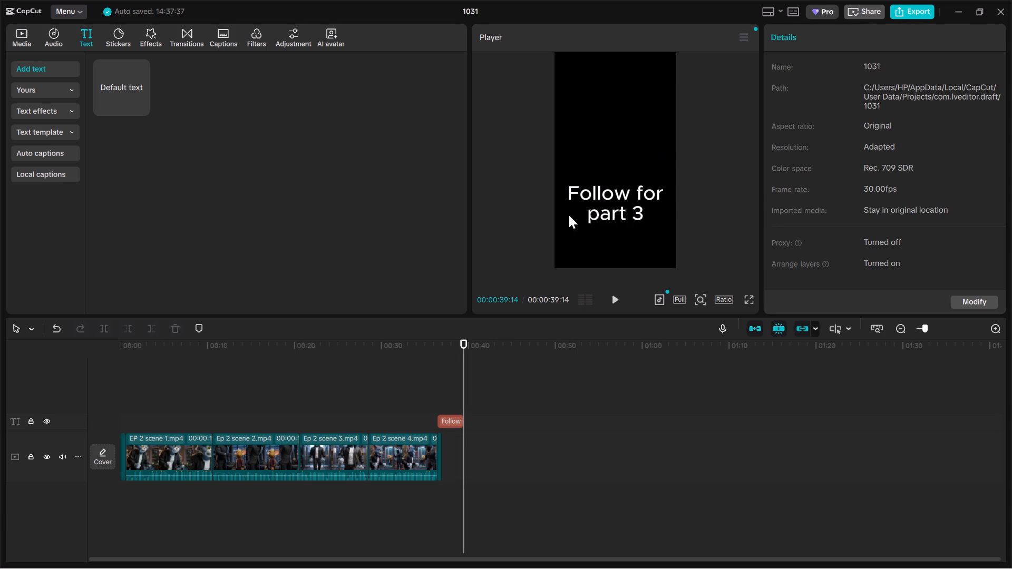
{"action": "left_click_drag", "start_coordinate": [465, 341], "coordinate": [6, 431]}
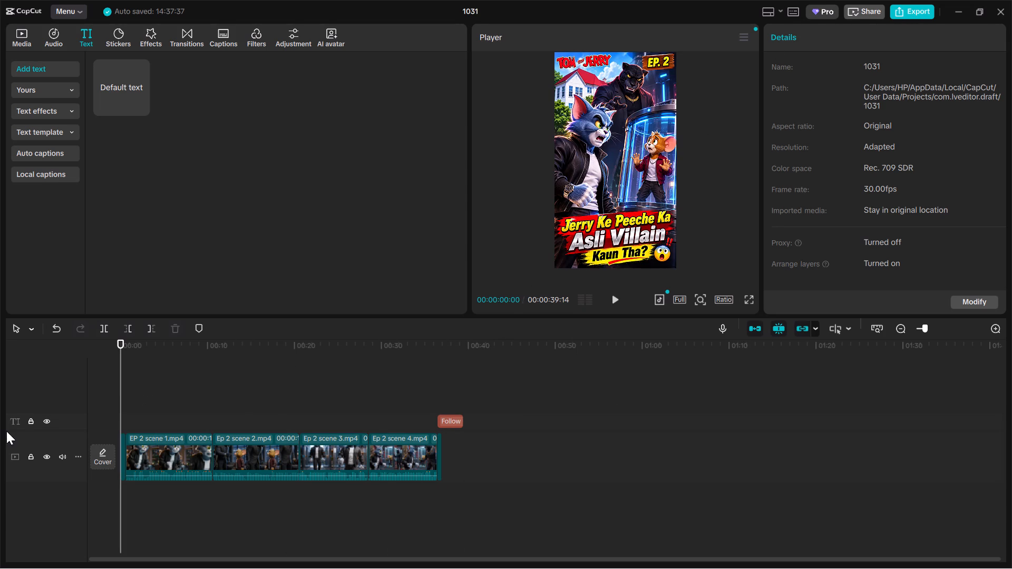
Export the video as 1031(1) in 2K resolution, recommended bit rate, H.264 mp4 format at 30fps.
{"action": "left_click", "coordinate": [897, 13]}
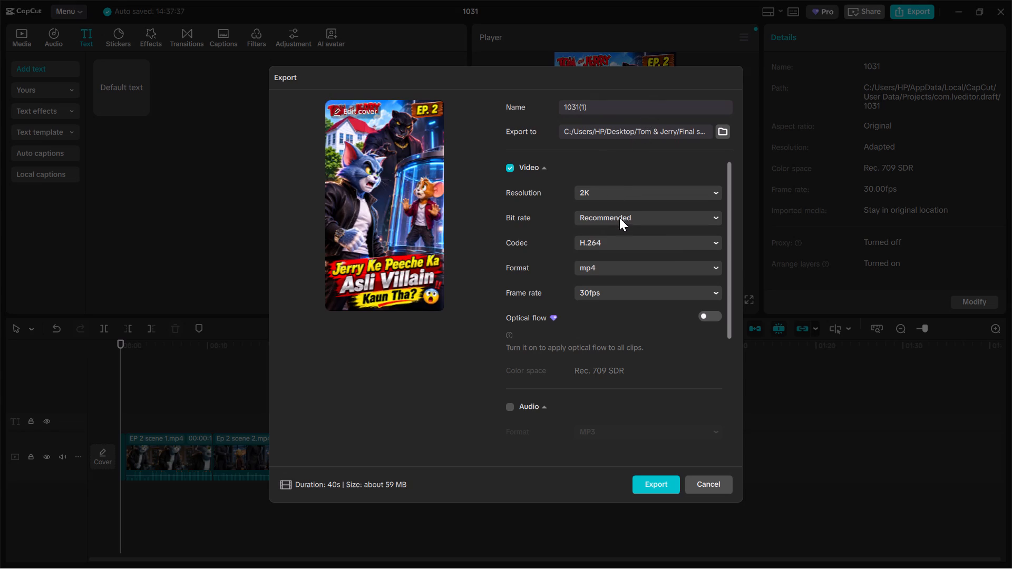
{"action": "left_click", "coordinate": [657, 480]}
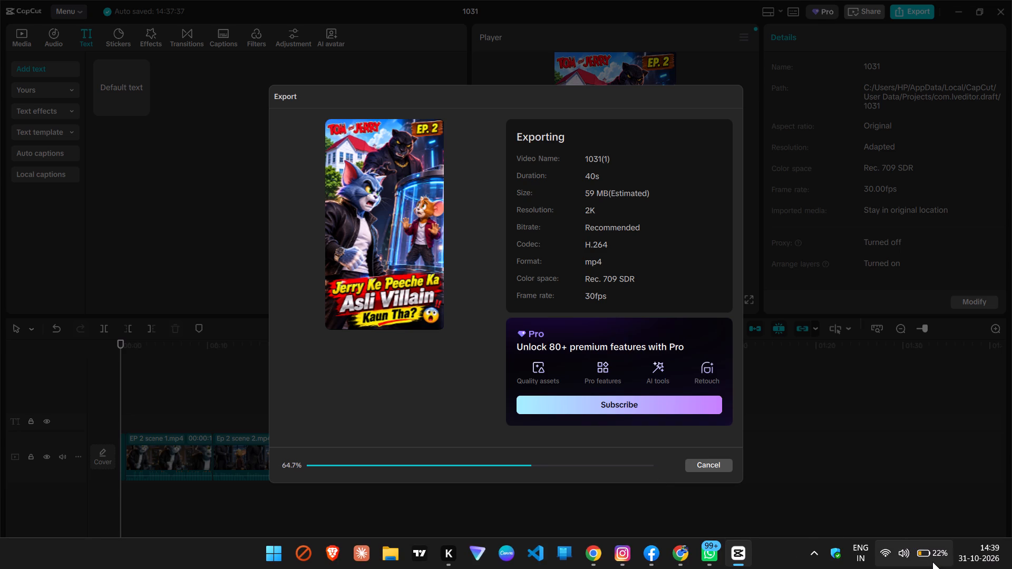
Turn off Energy saver in the Windows quick settings while the export runs, and return to the export.
{"action": "left_click", "coordinate": [933, 561]}
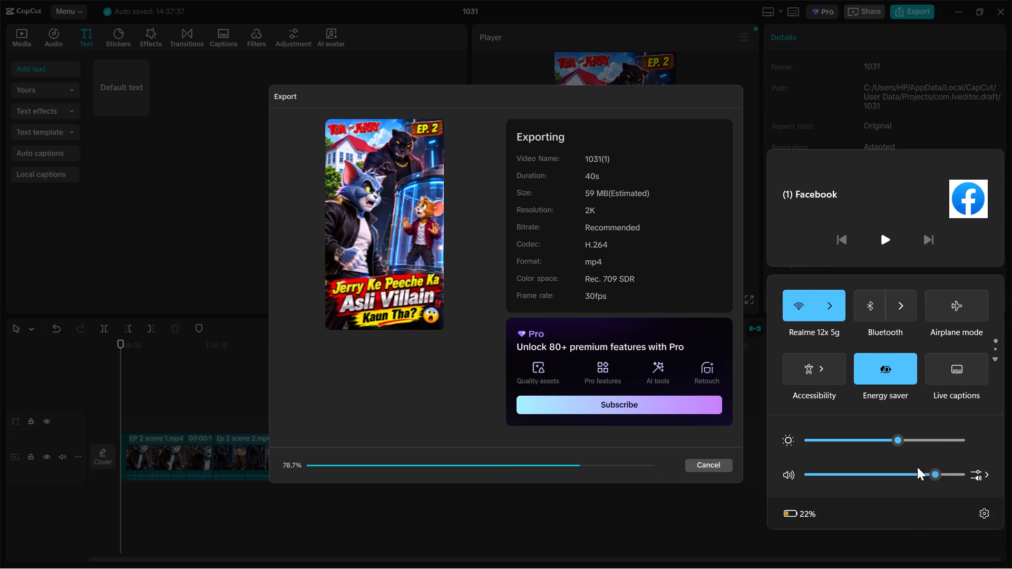
{"action": "left_click", "coordinate": [874, 361]}
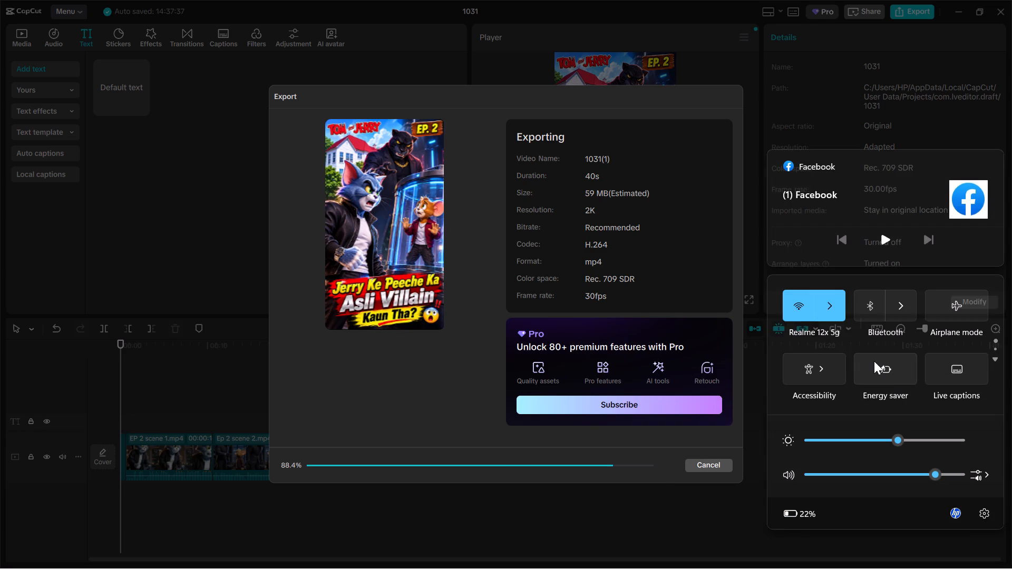
{"action": "left_click", "coordinate": [443, 378]}
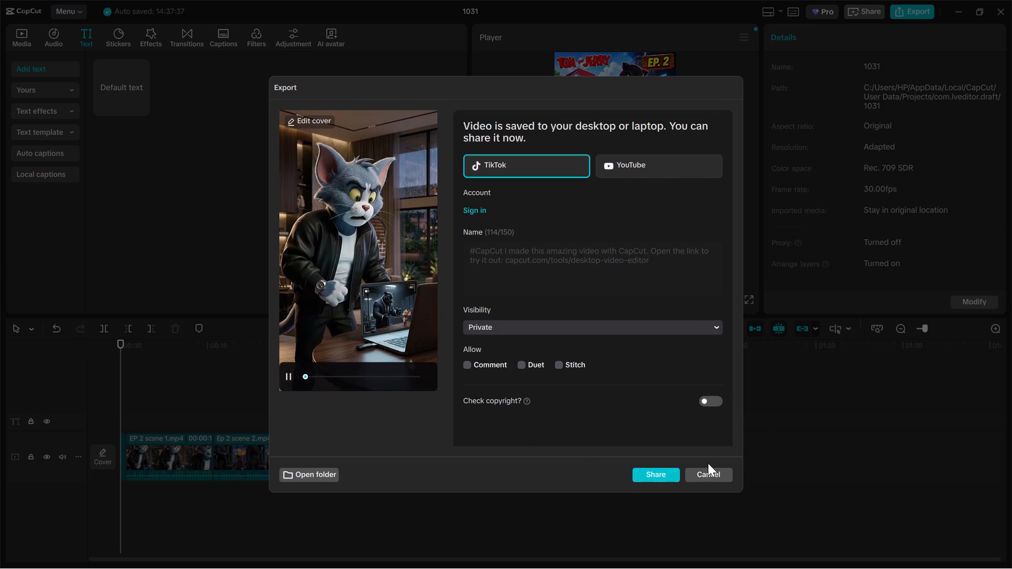
Close the finished export window without sharing the video to TikTok or YouTube.
{"action": "left_click", "coordinate": [697, 472]}
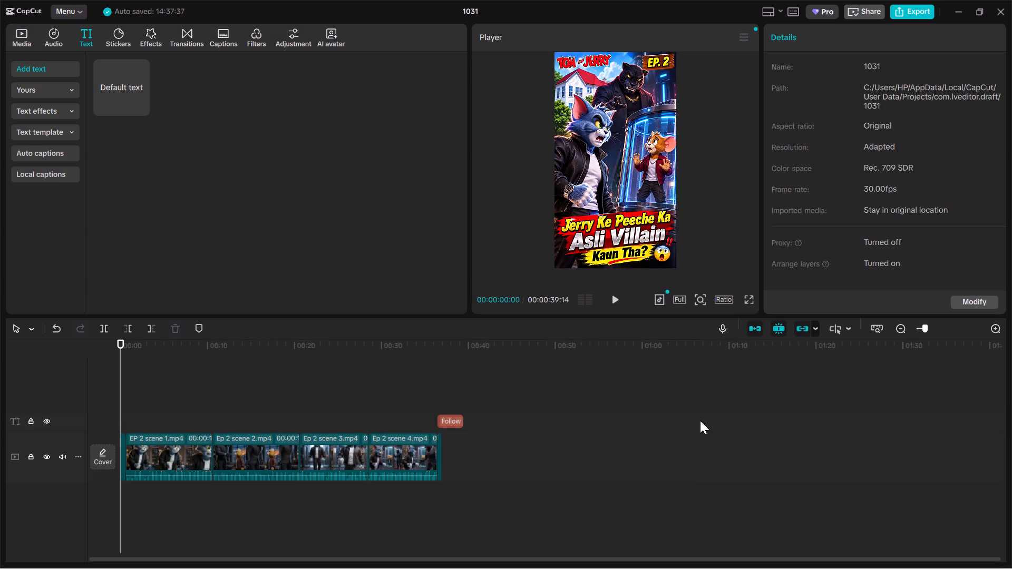
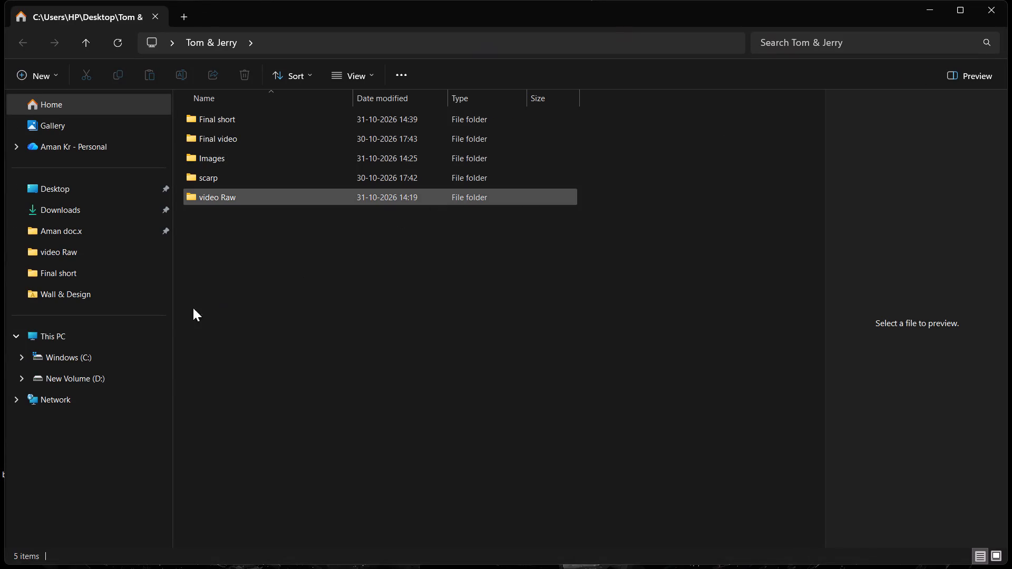
In File Explorer, open the Final short folder, play the exported video 1031(1) to check it, and close the player.
{"action": "left_click", "coordinate": [75, 204]}
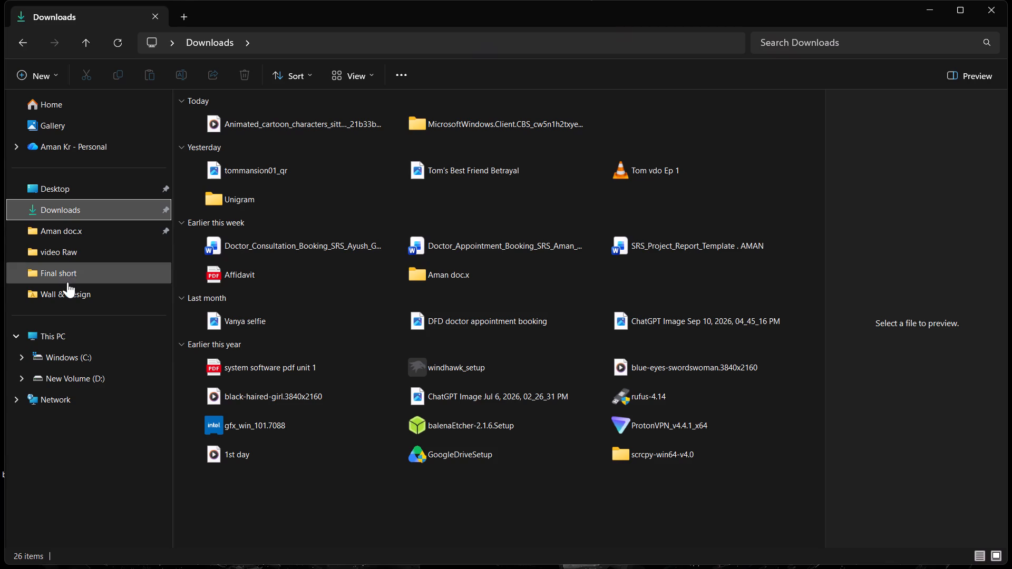
{"action": "left_click", "coordinate": [83, 270]}
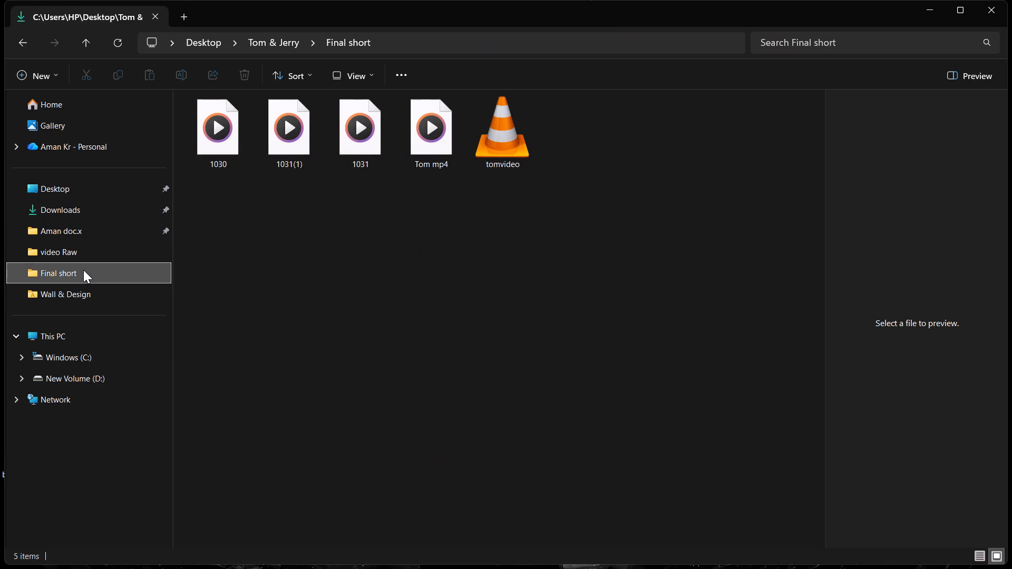
{"action": "double_click", "coordinate": [281, 131]}
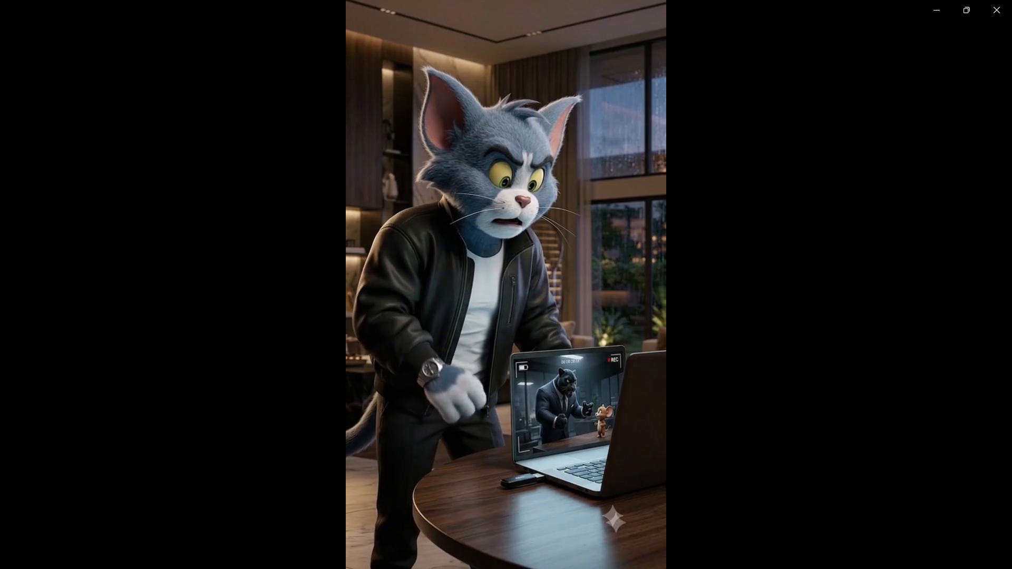
{"action": "left_click", "coordinate": [999, 1]}
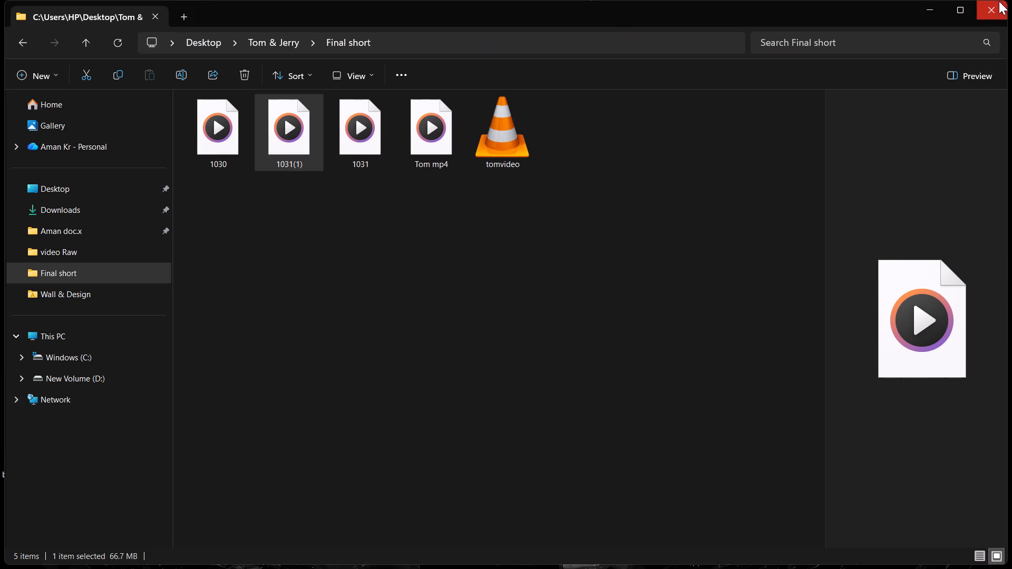
Rename the video file 1031(1) in the Final short folder as Ep 2.
{"action": "right_click", "coordinate": [267, 134]}
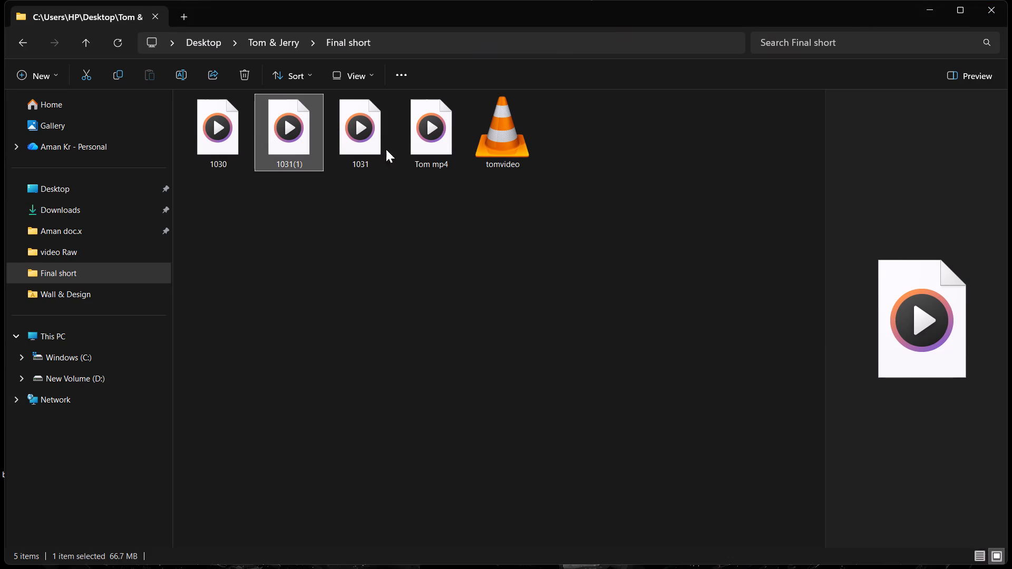
{"action": "left_click", "coordinate": [377, 153]}
{"action": "key", "text": "BackSpace"}
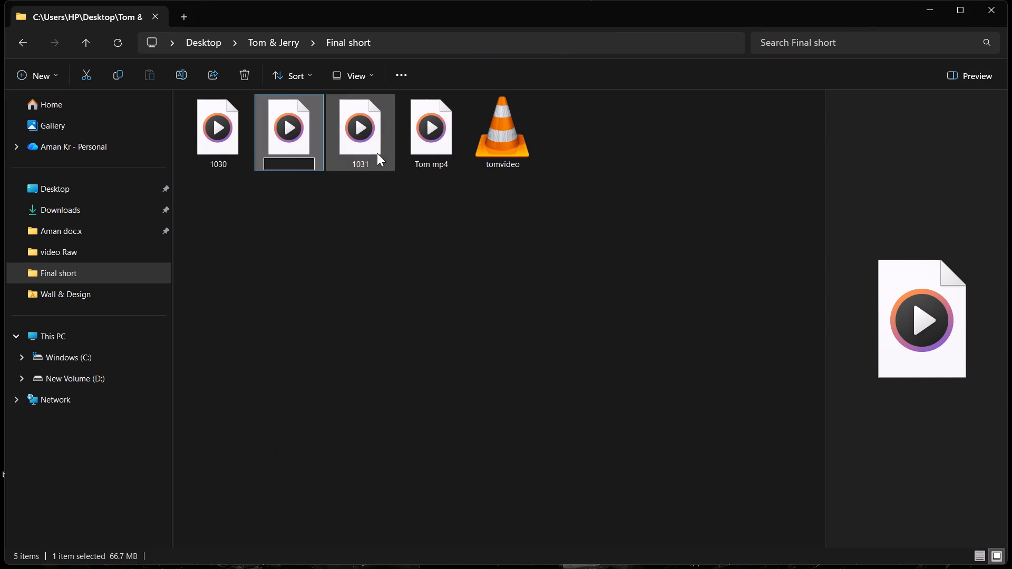
{"action": "key", "text": "shift+e"}
{"action": "type", "text": "p 2"}
{"action": "key", "text": "Return"}
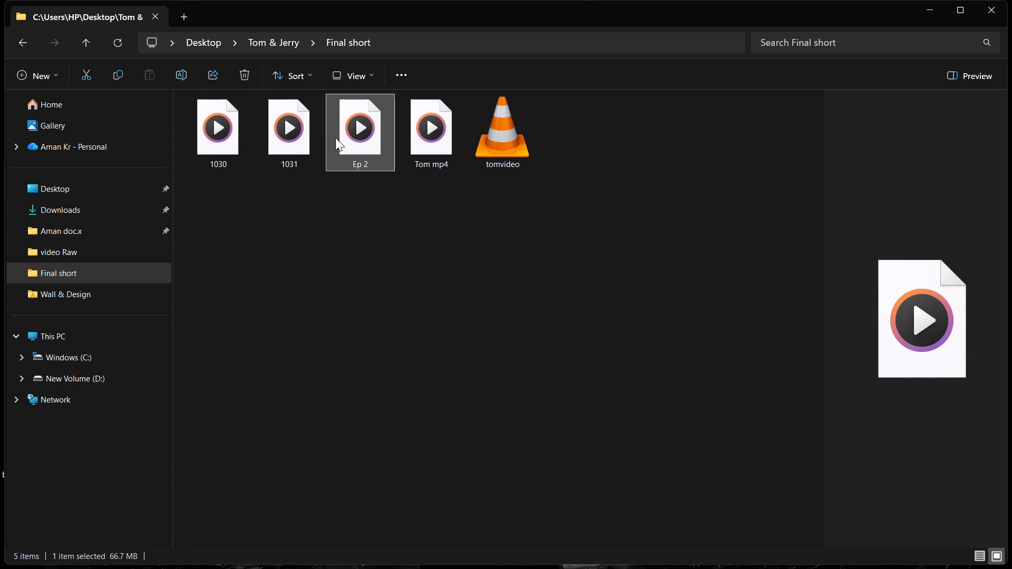
Permanently delete the videos 1030, 1031 and Tom mp4 from the Final short folder, keeping Ep 2 and tomvideo.
{"action": "left_click", "coordinate": [290, 135], "text": "ctrl"}
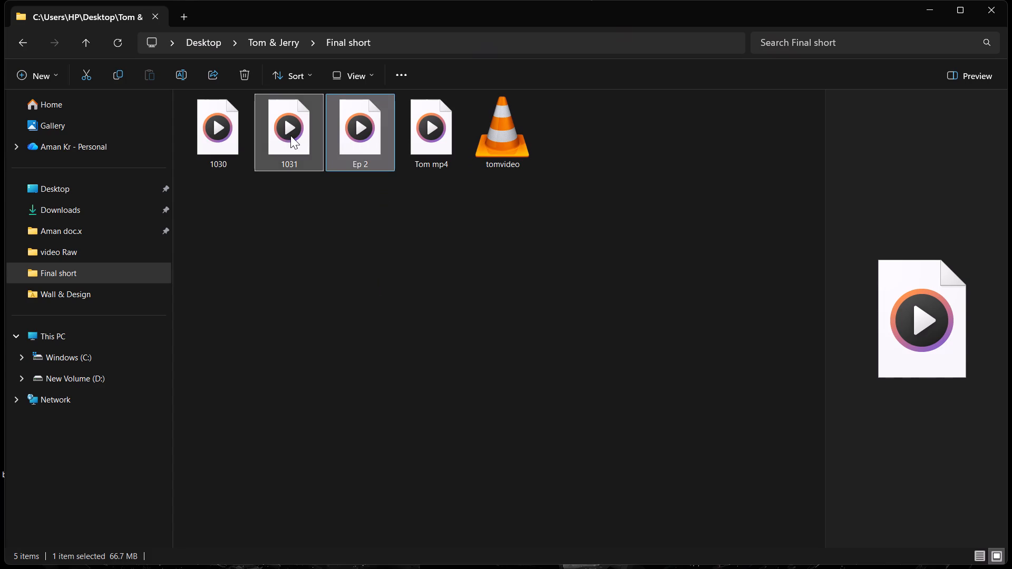
{"action": "left_click", "coordinate": [190, 135], "text": "ctrl"}
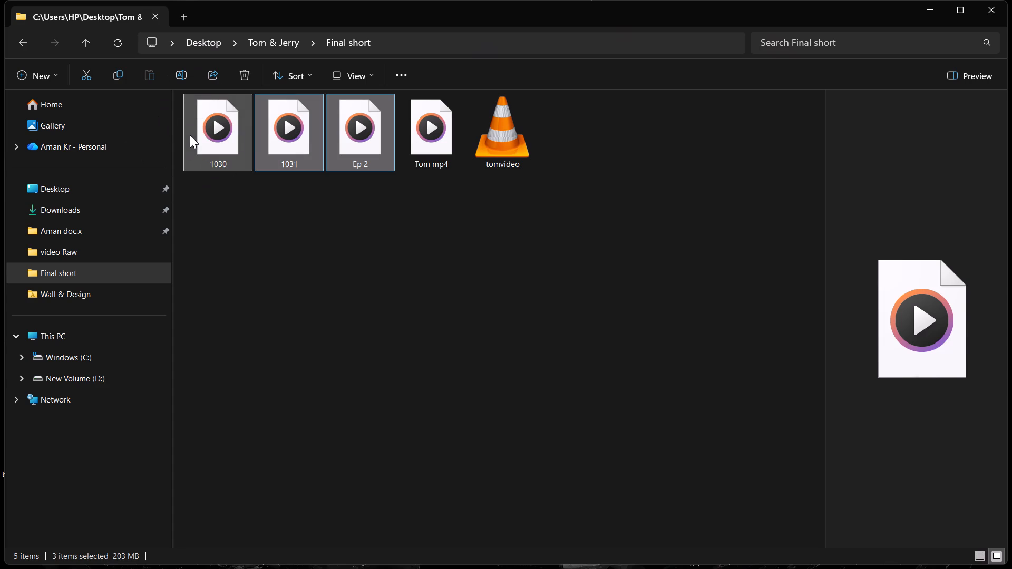
{"action": "left_click", "coordinate": [435, 136], "text": "ctrl"}
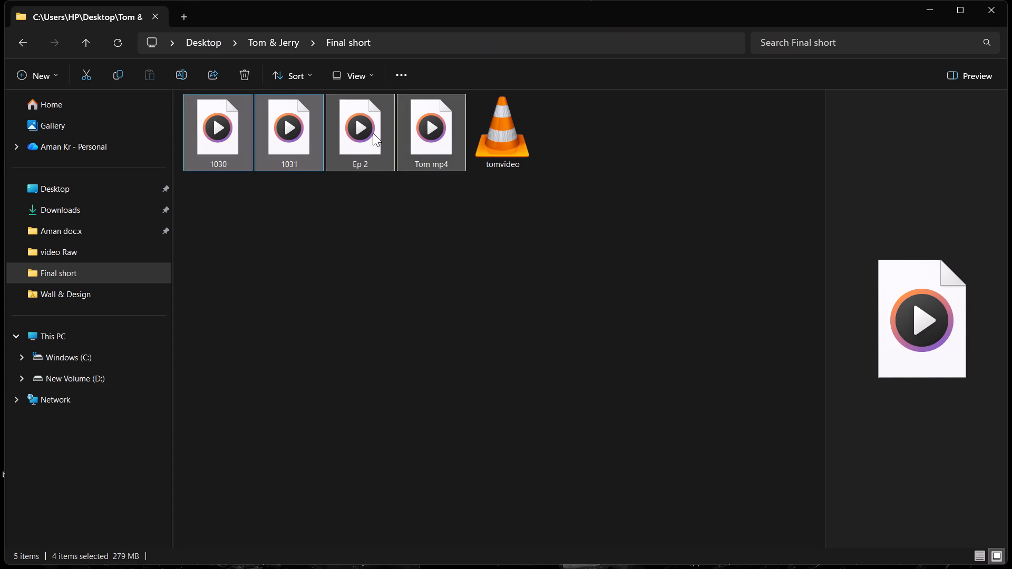
{"action": "left_click", "coordinate": [372, 133], "text": "ctrl"}
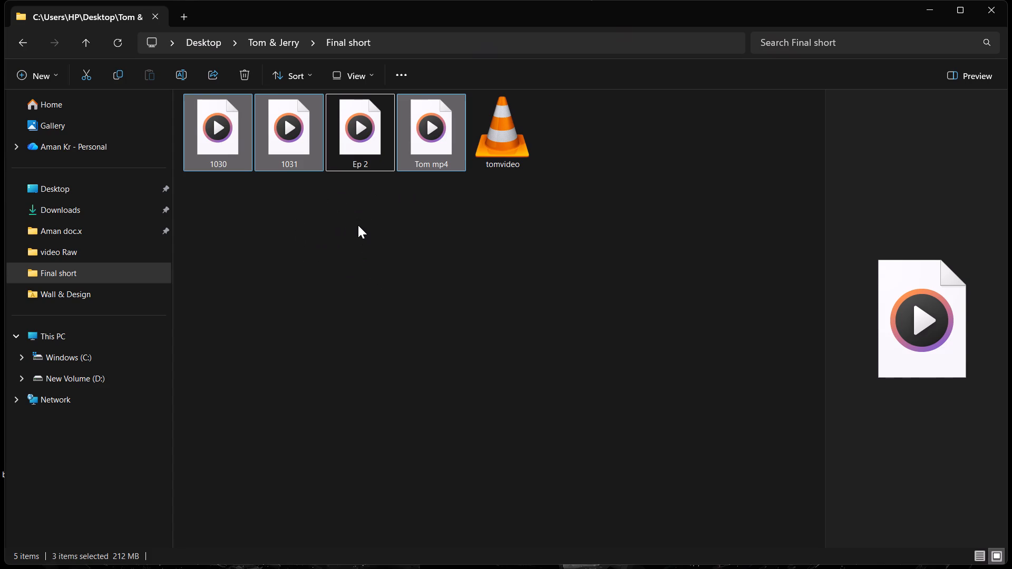
{"action": "key", "text": "shift+Delete"}
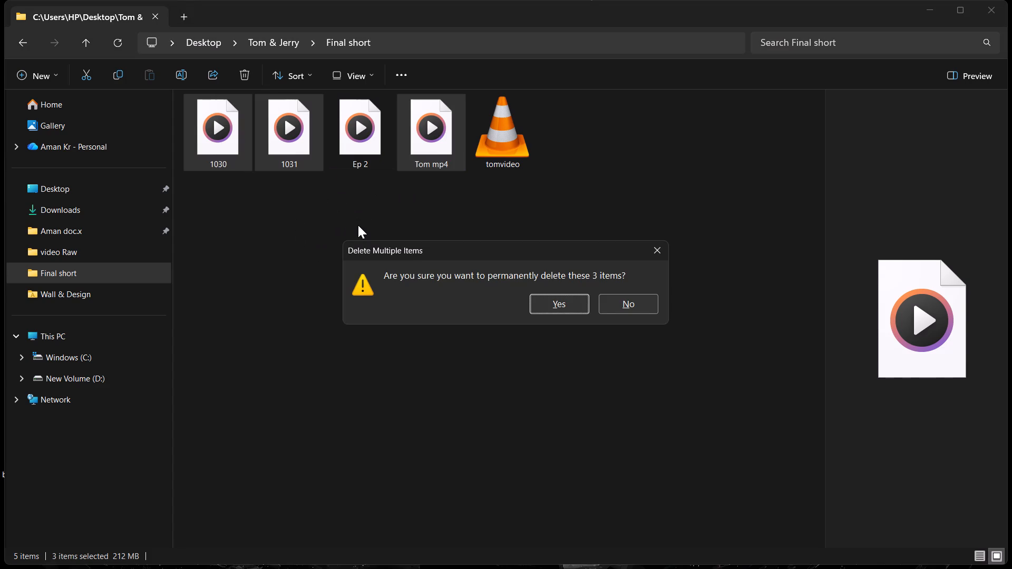
{"action": "key", "text": "Return"}
{"action": "left_click", "coordinate": [357, 225]}
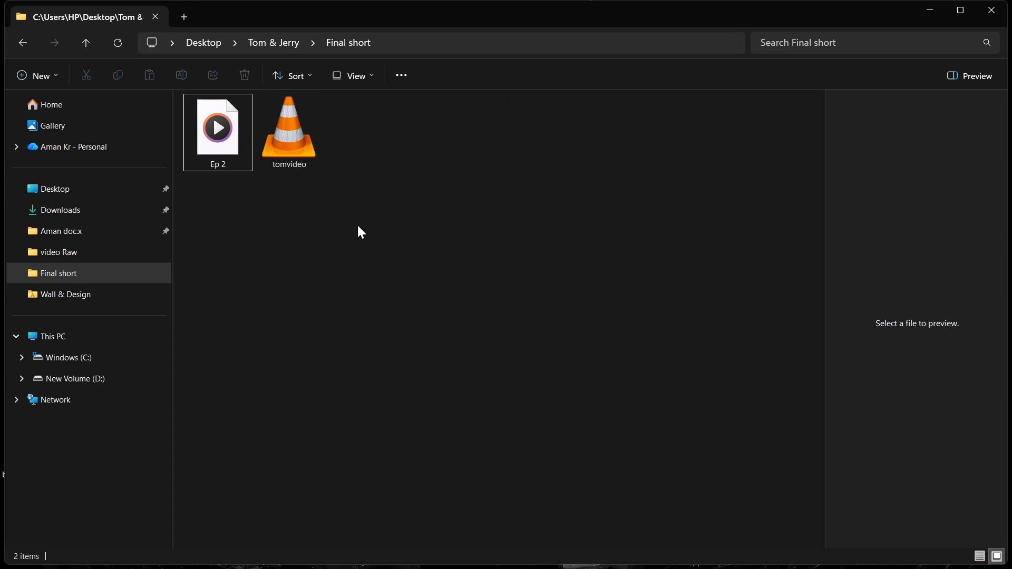
{"action": "left_click", "coordinate": [357, 225]}
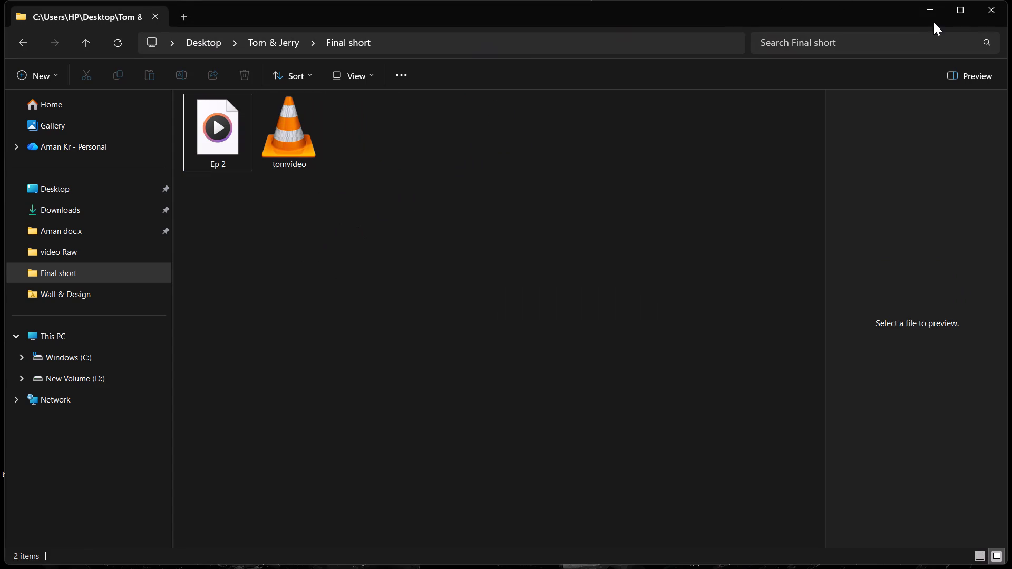